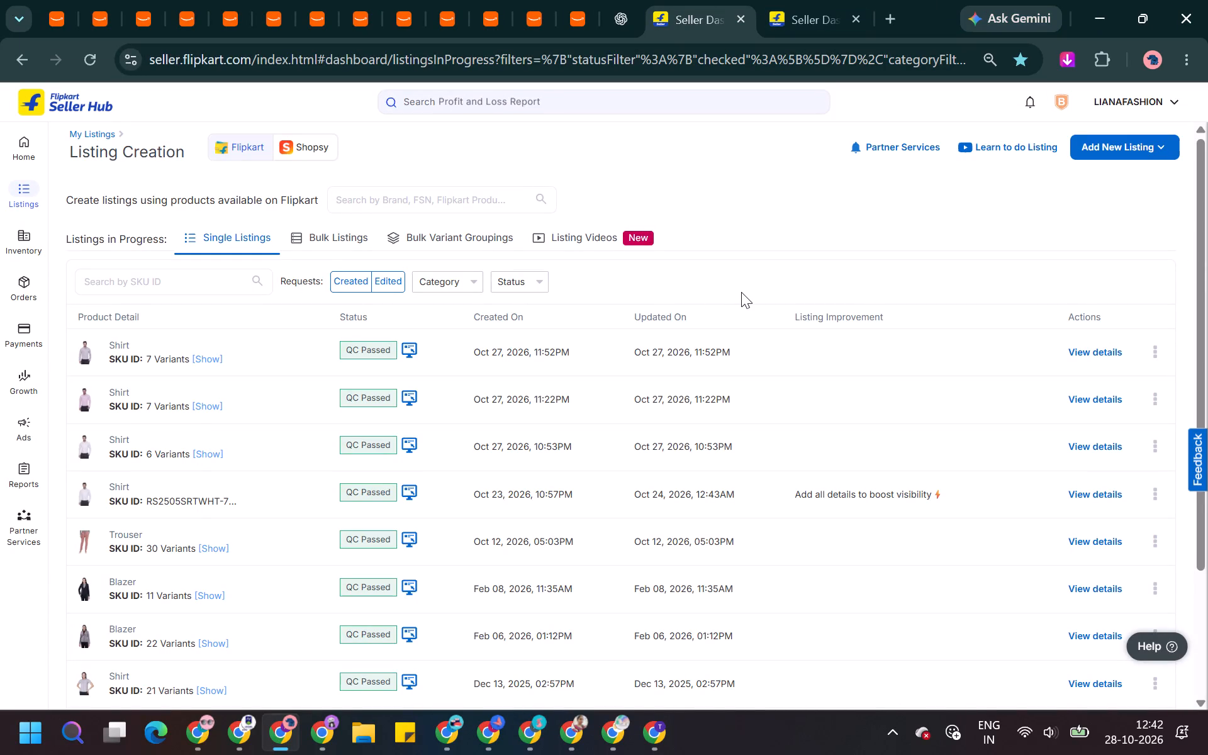
Switch from the LIANAFASHION listings to the SankalpEZone seller account's Chrome window showing its ad campaigns.
{"action": "left_click_drag", "start_coordinate": [726, 0], "coordinate": [880, 3]}
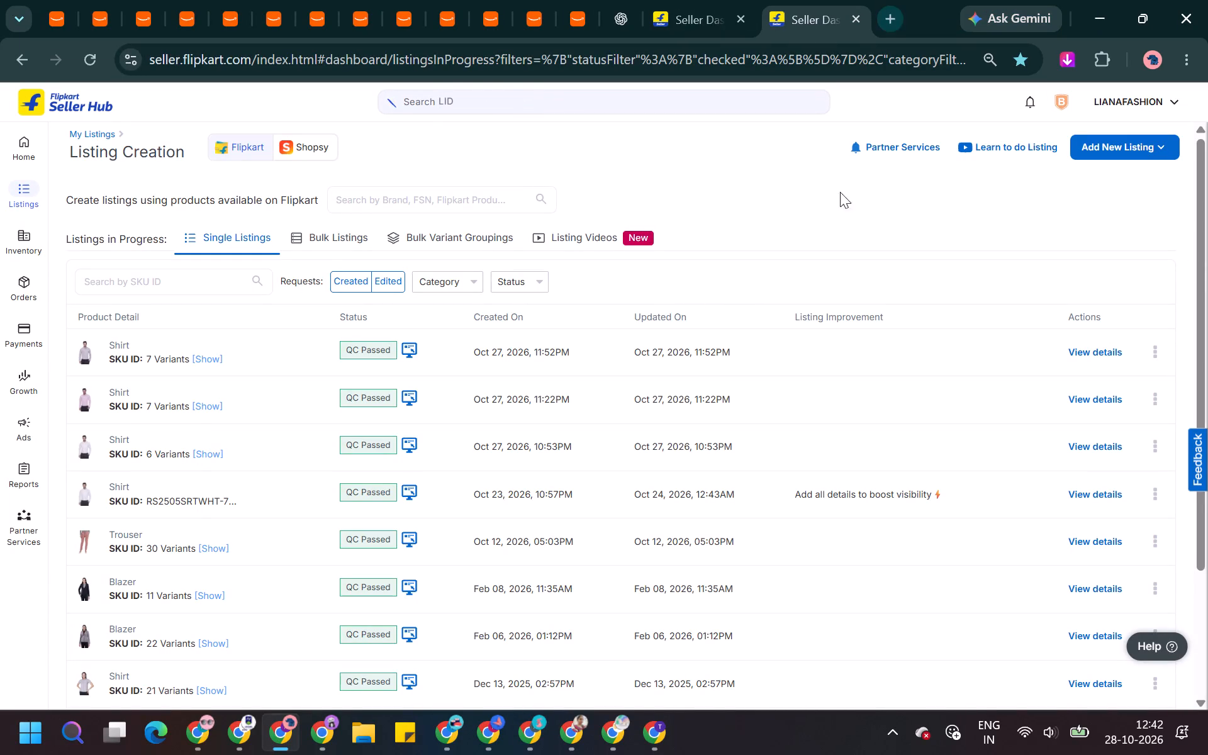
{"action": "left_click", "coordinate": [458, 725]}
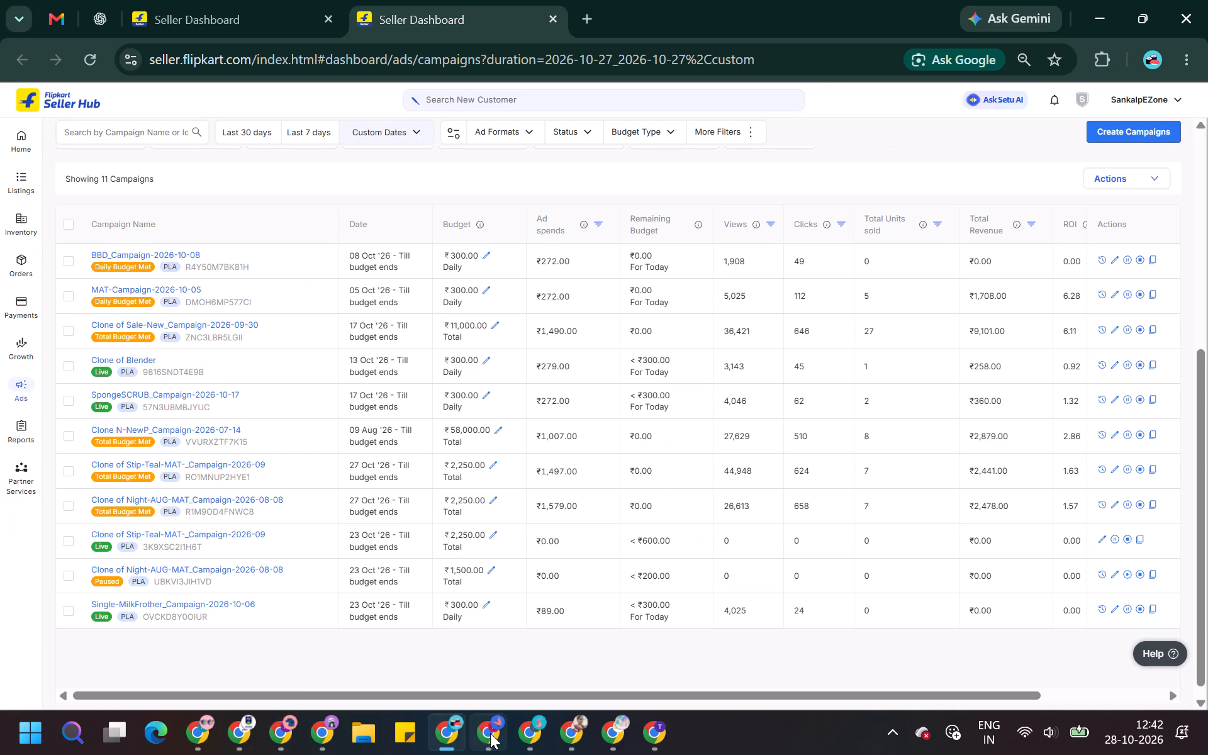
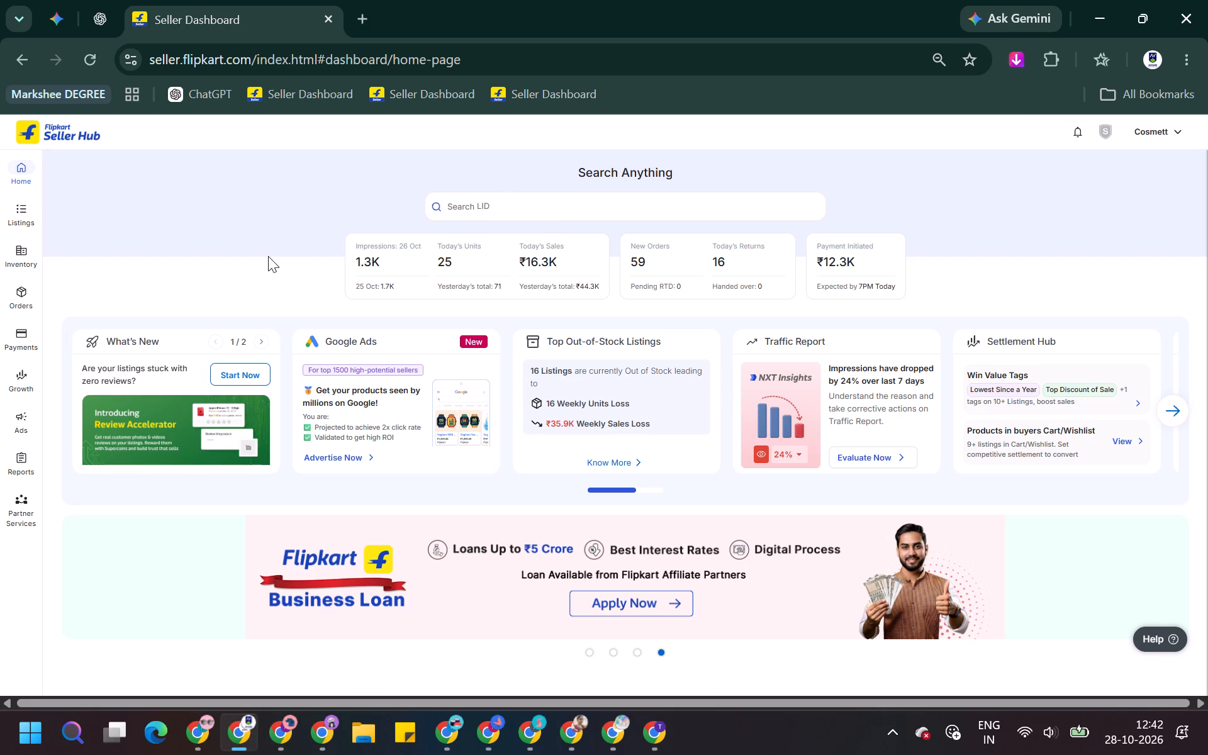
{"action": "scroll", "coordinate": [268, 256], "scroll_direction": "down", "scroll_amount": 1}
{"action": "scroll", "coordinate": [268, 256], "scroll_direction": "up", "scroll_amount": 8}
View the Listing Creation page for adding new listings and return to the Seller Hub home page.
{"action": "left_click", "coordinate": [79, 236]}
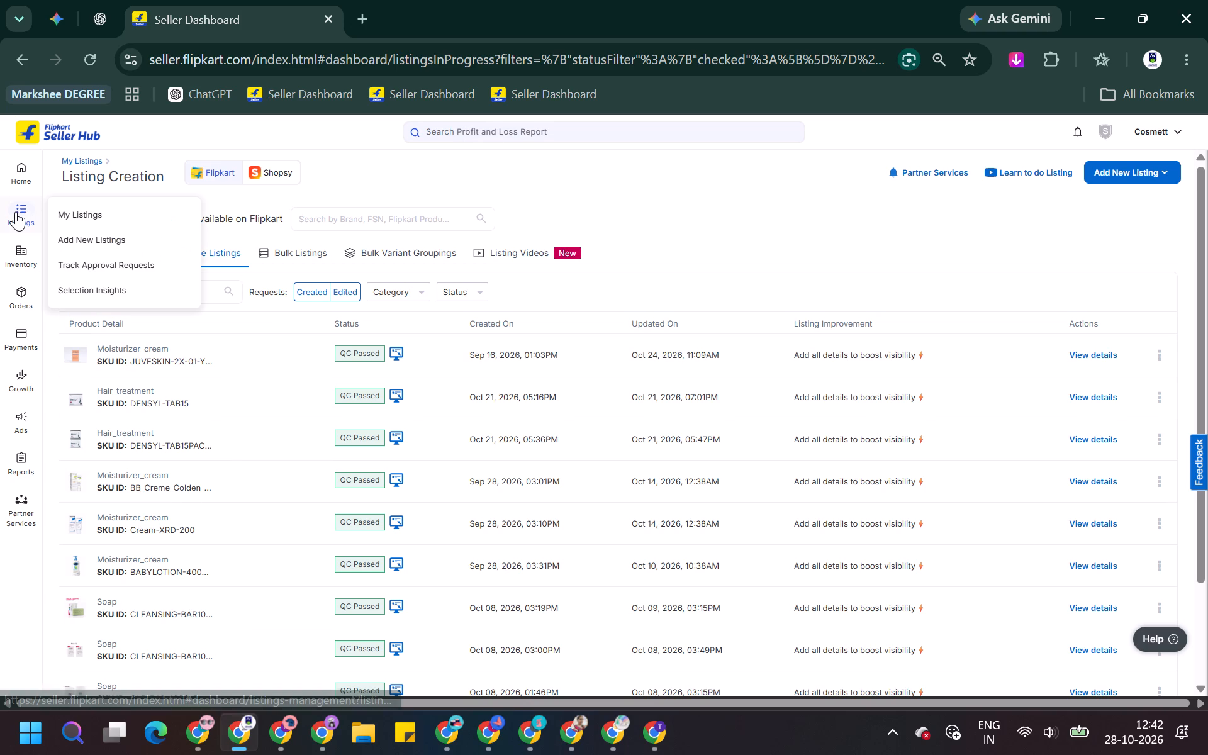
{"action": "left_click", "coordinate": [6, 172]}
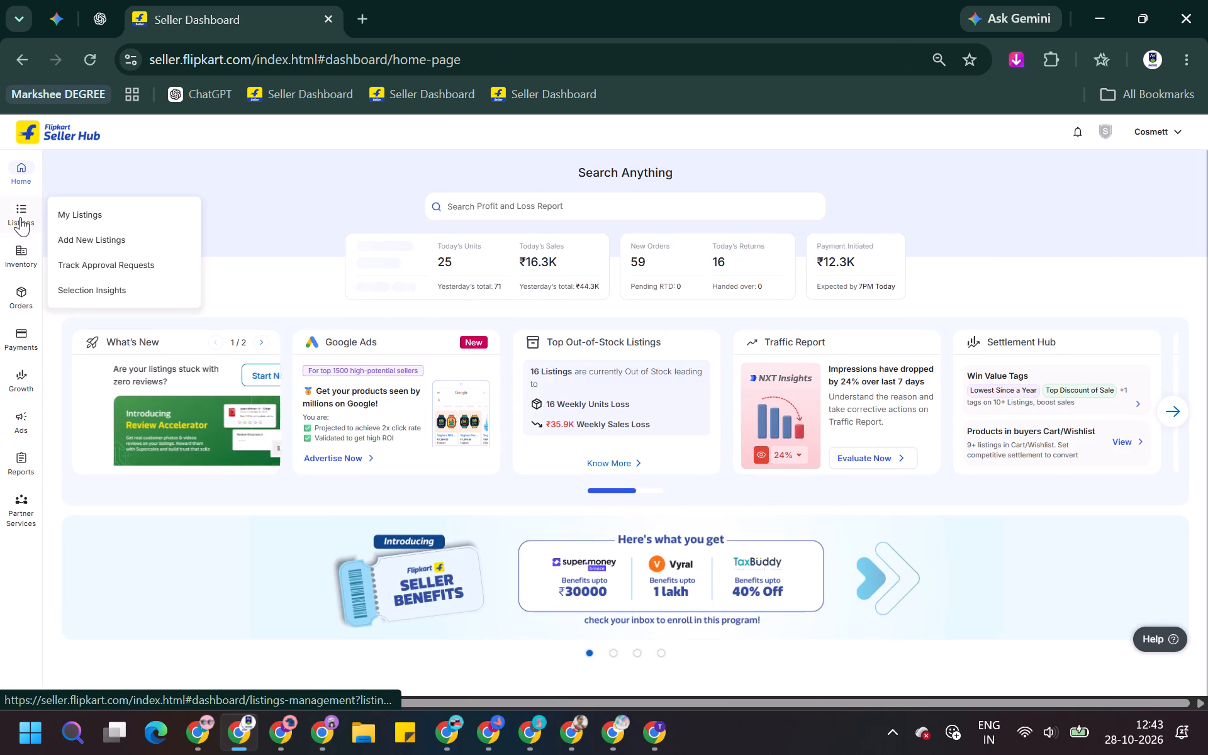
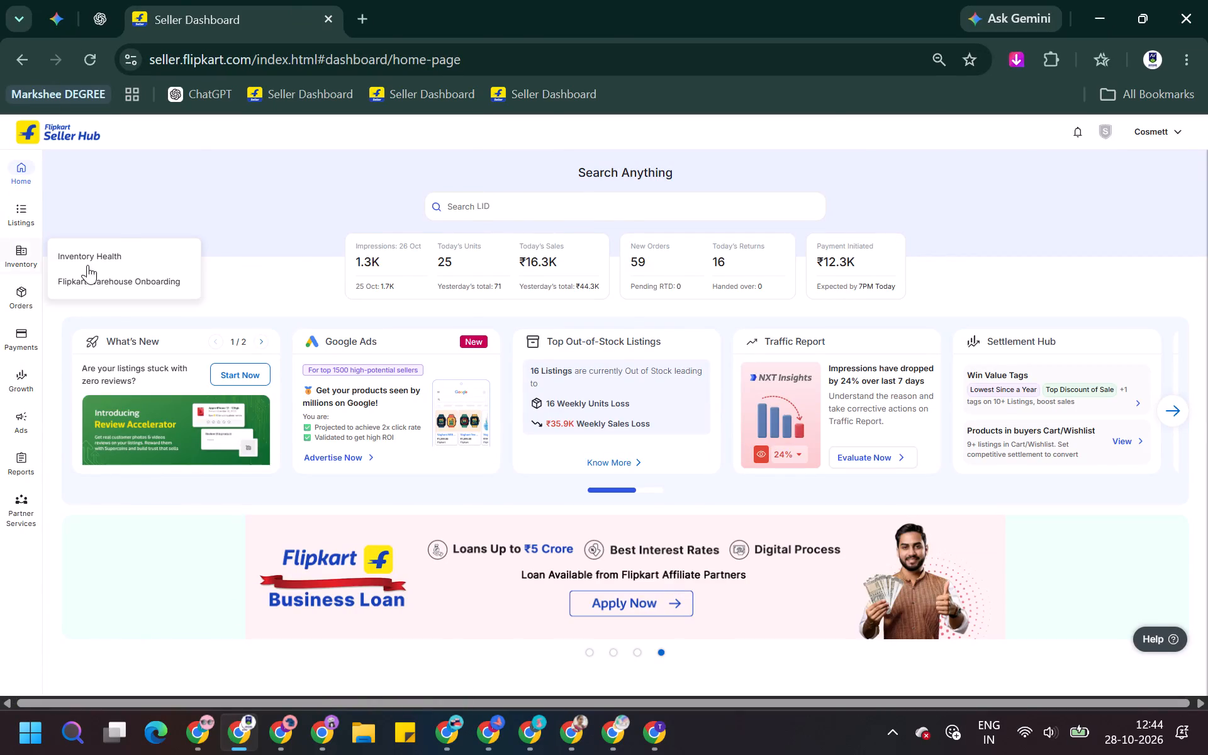
Switch to the LIANAFASHION seller account and move its Listing Creation tab into a separate maximized browser window.
{"action": "key", "text": "alt+Tab"}
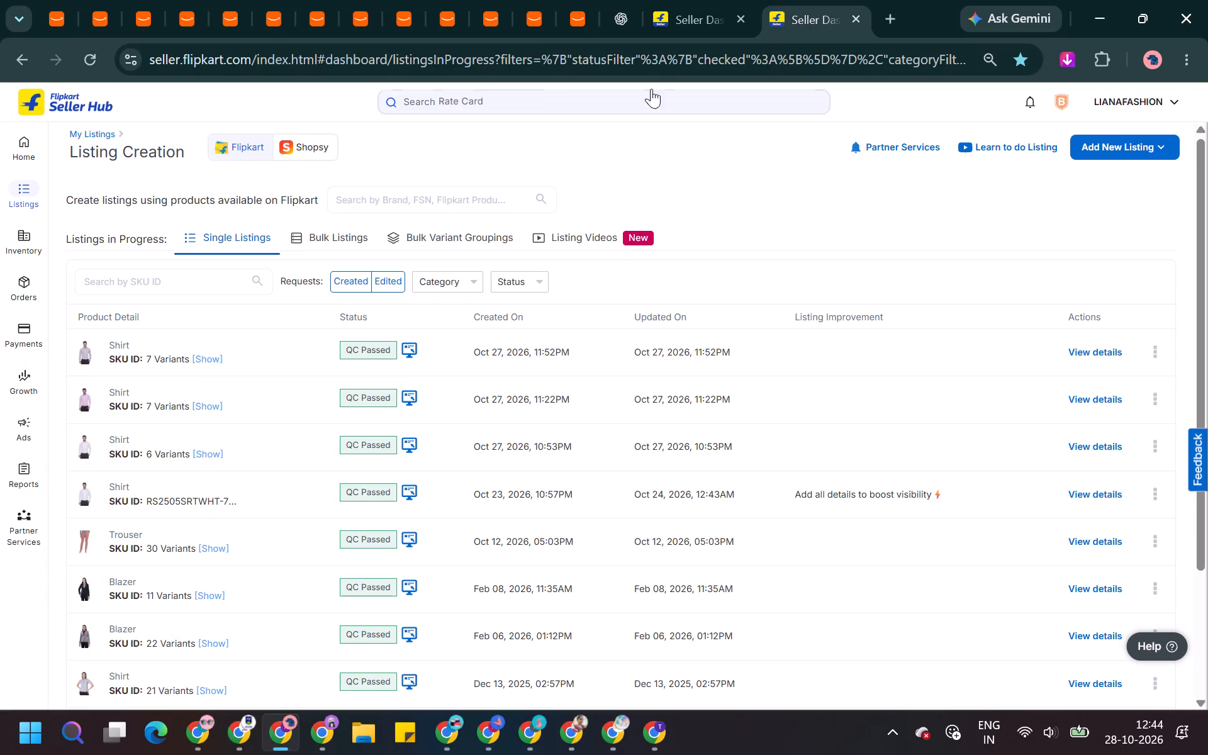
{"action": "left_click", "coordinate": [691, 15]}
{"action": "left_click", "coordinate": [822, 8]}
{"action": "left_click_drag", "start_coordinate": [832, 8], "coordinate": [834, 62]}
{"action": "left_click", "coordinate": [1149, 74]}
Open the All Listings page in the LIANAFASHION account's other browser window.
{"action": "key", "text": "alt+Tab"}
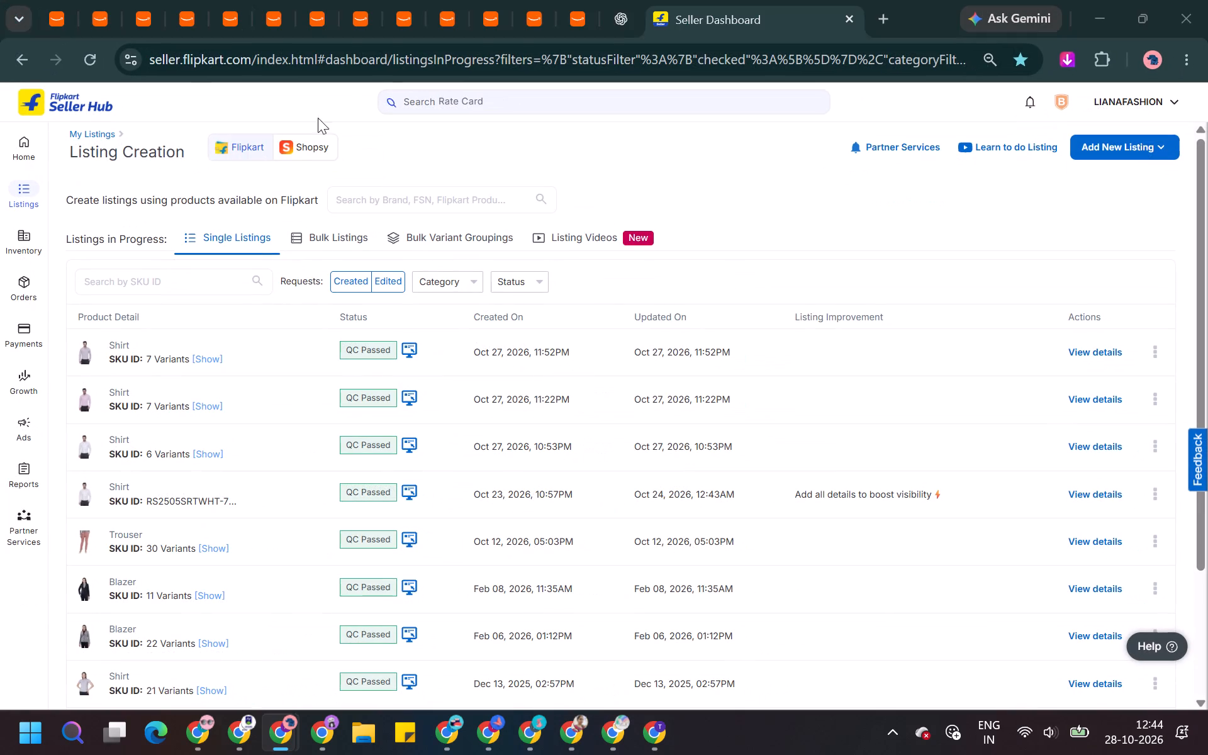
{"action": "left_click", "coordinate": [24, 184]}
In the Listing Creation window, expand the variants of the three most recent Shirt groups created on Oct 27, 2026.
{"action": "key", "text": "alt+Tab"}
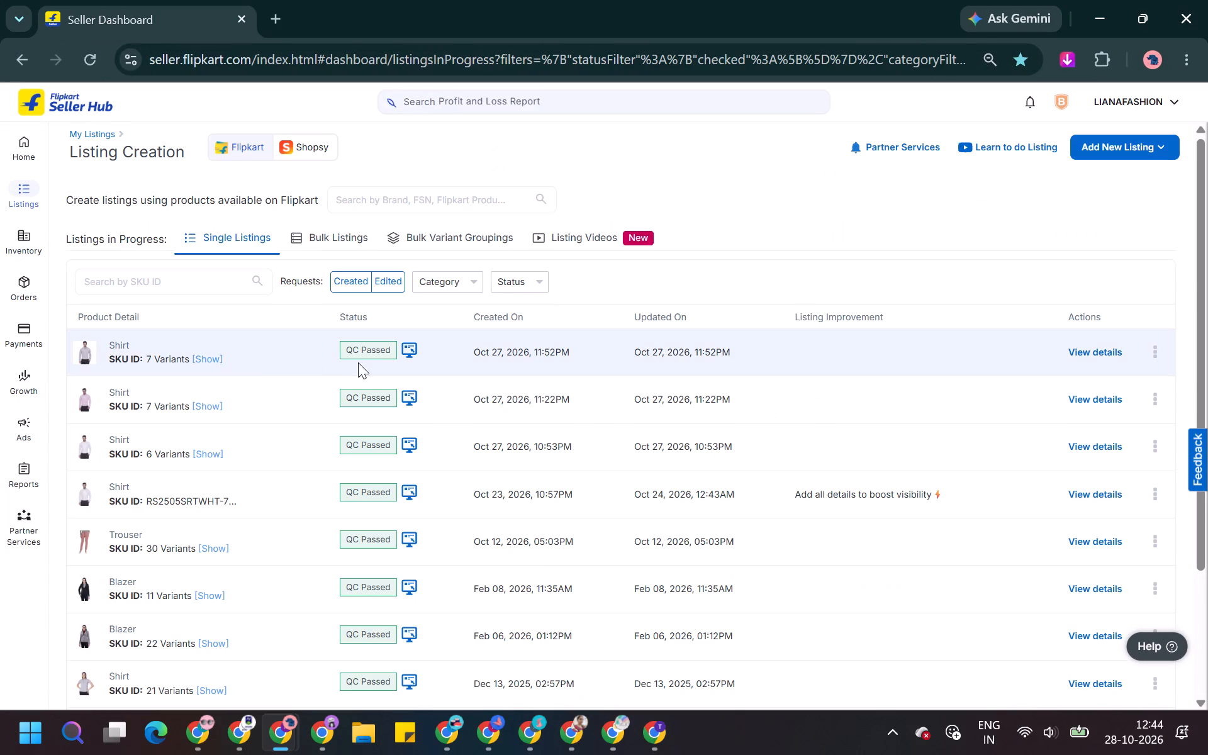
{"action": "left_click", "coordinate": [216, 357]}
{"action": "scroll", "coordinate": [206, 439], "scroll_direction": "down", "scroll_amount": 4}
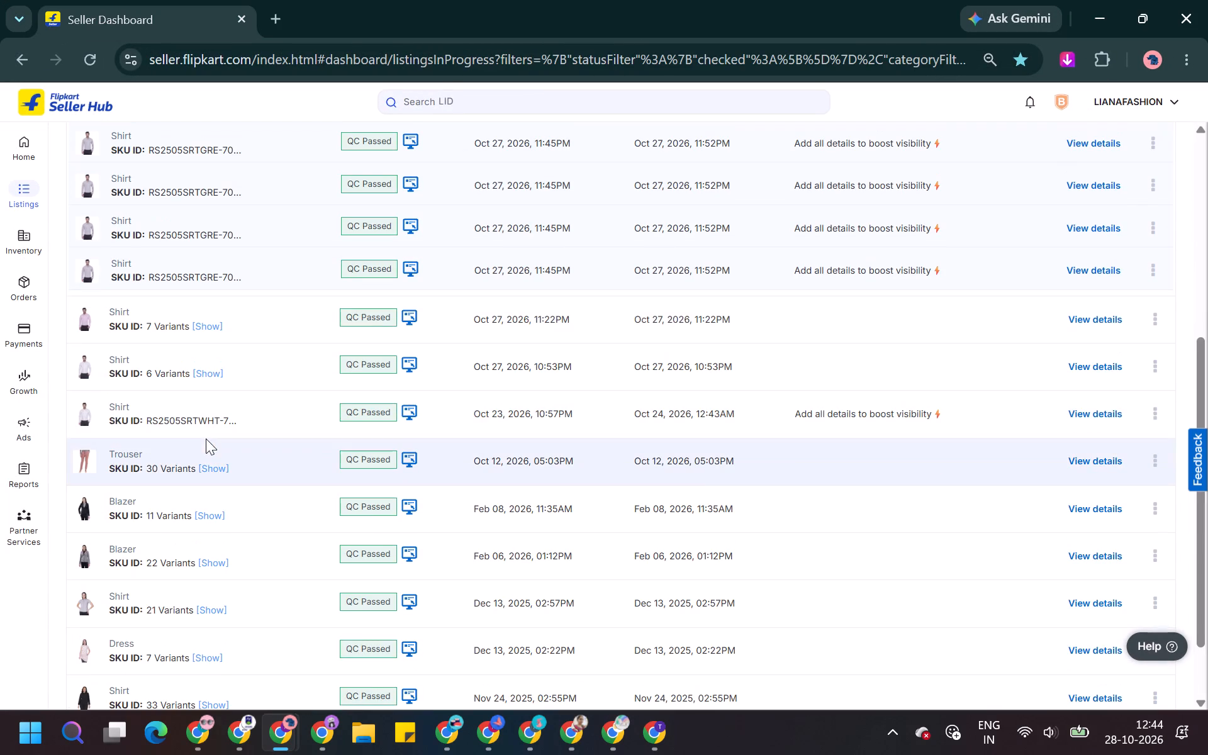
{"action": "left_click", "coordinate": [209, 328]}
{"action": "scroll", "coordinate": [203, 372], "scroll_direction": "down", "scroll_amount": 2}
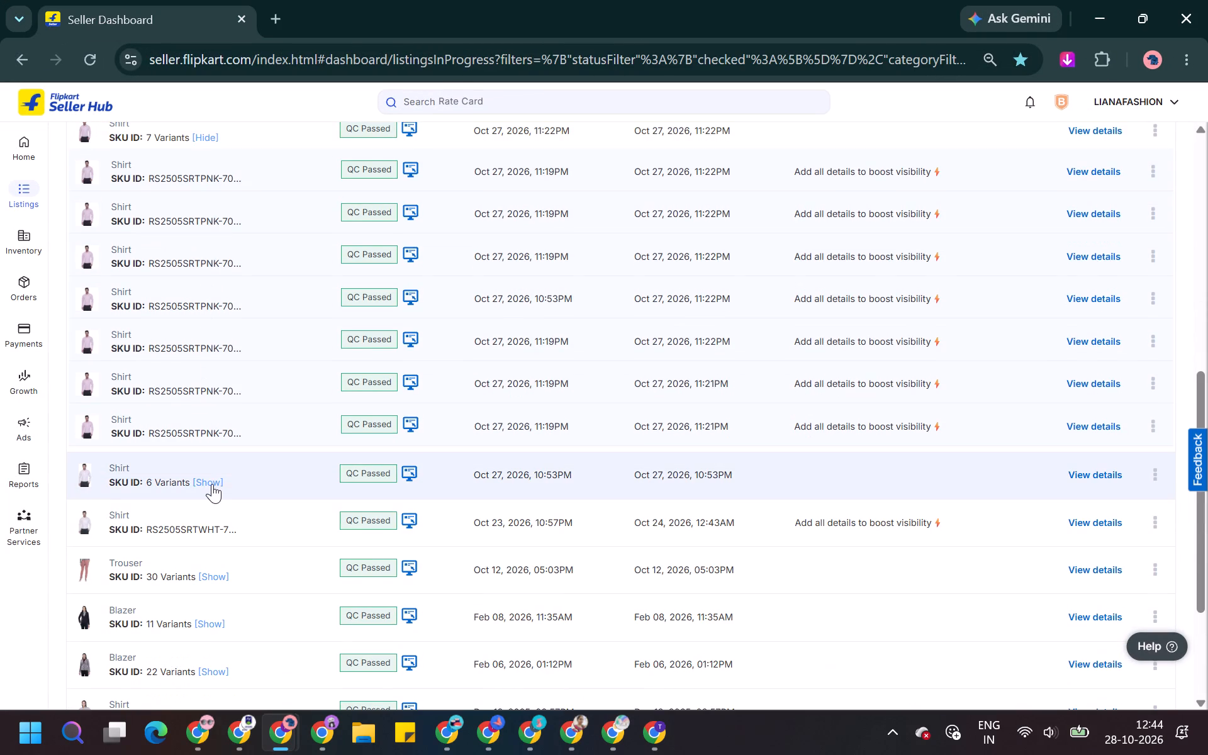
{"action": "left_click", "coordinate": [212, 484]}
{"action": "scroll", "coordinate": [212, 484], "scroll_direction": "down", "scroll_amount": 4}
Copy the SKU ID of the ungrouped white Shirt created Oct 23, 2026, and search All Listings for RS2505SRTWHT-701-34.
{"action": "triple_click", "coordinate": [204, 409]}
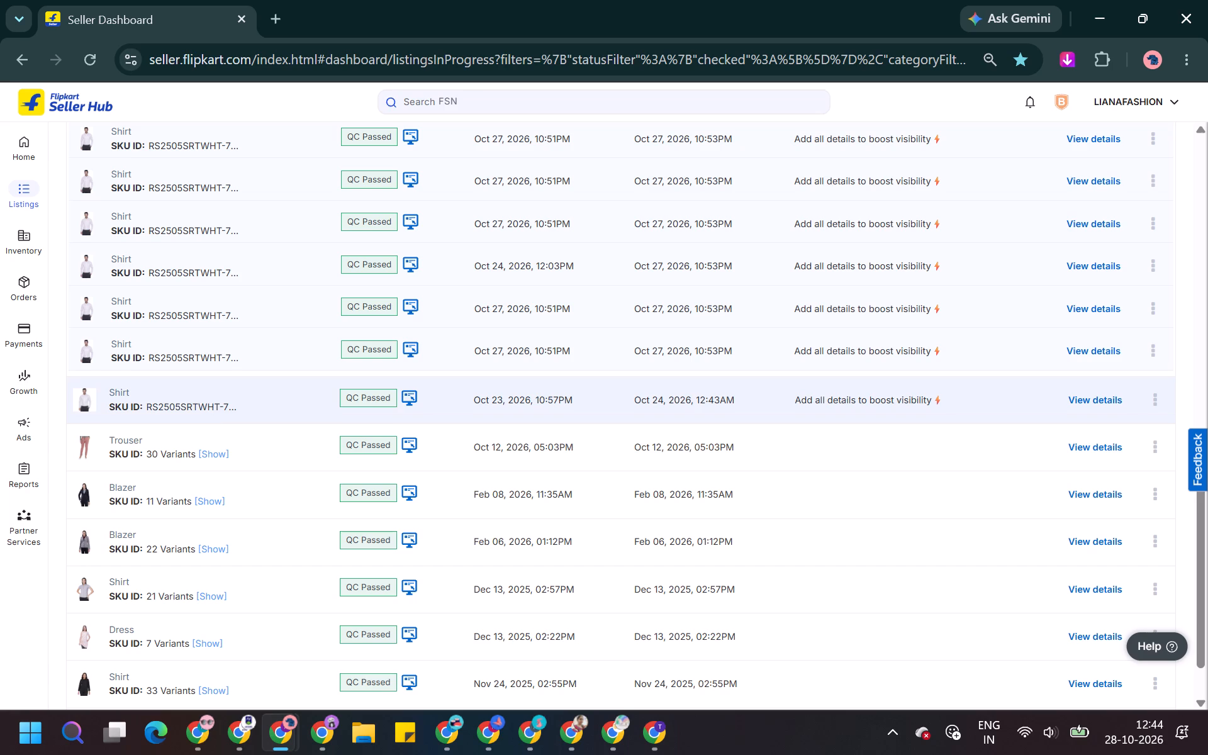
{"action": "key", "text": "ctrl+c"}
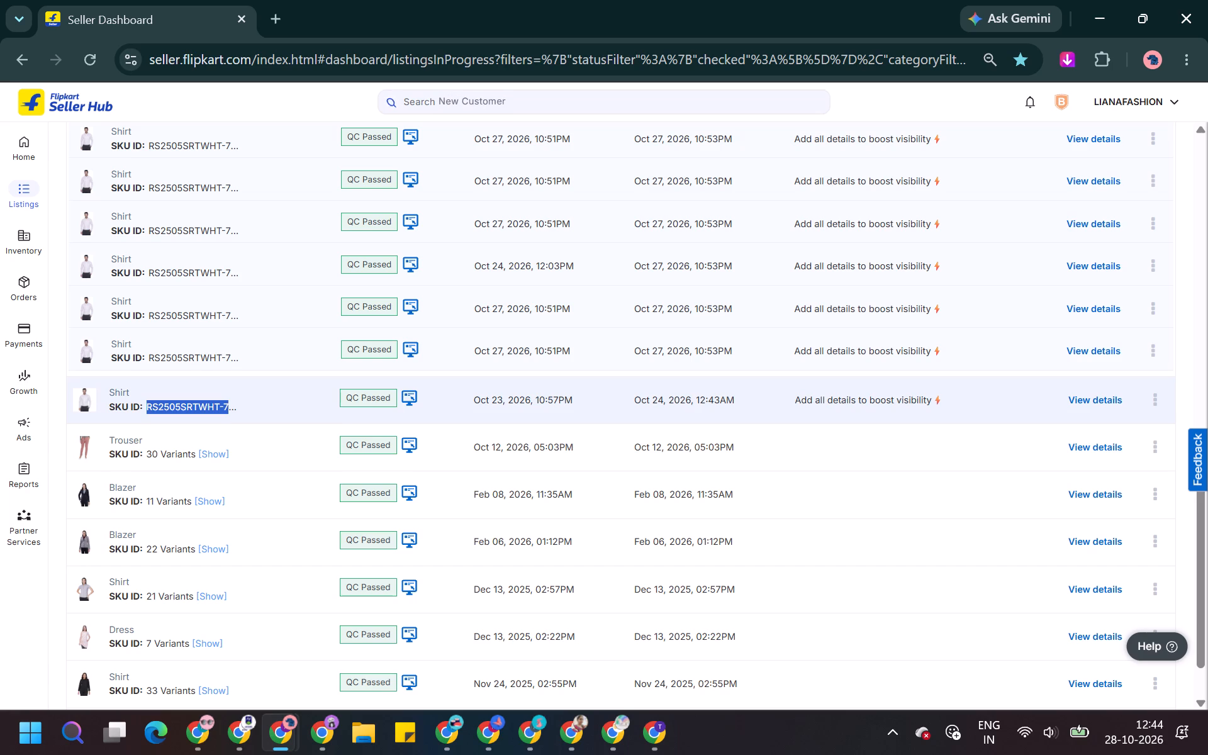
{"action": "key", "text": "alt+Tab"}
{"action": "left_click", "coordinate": [519, 115]}
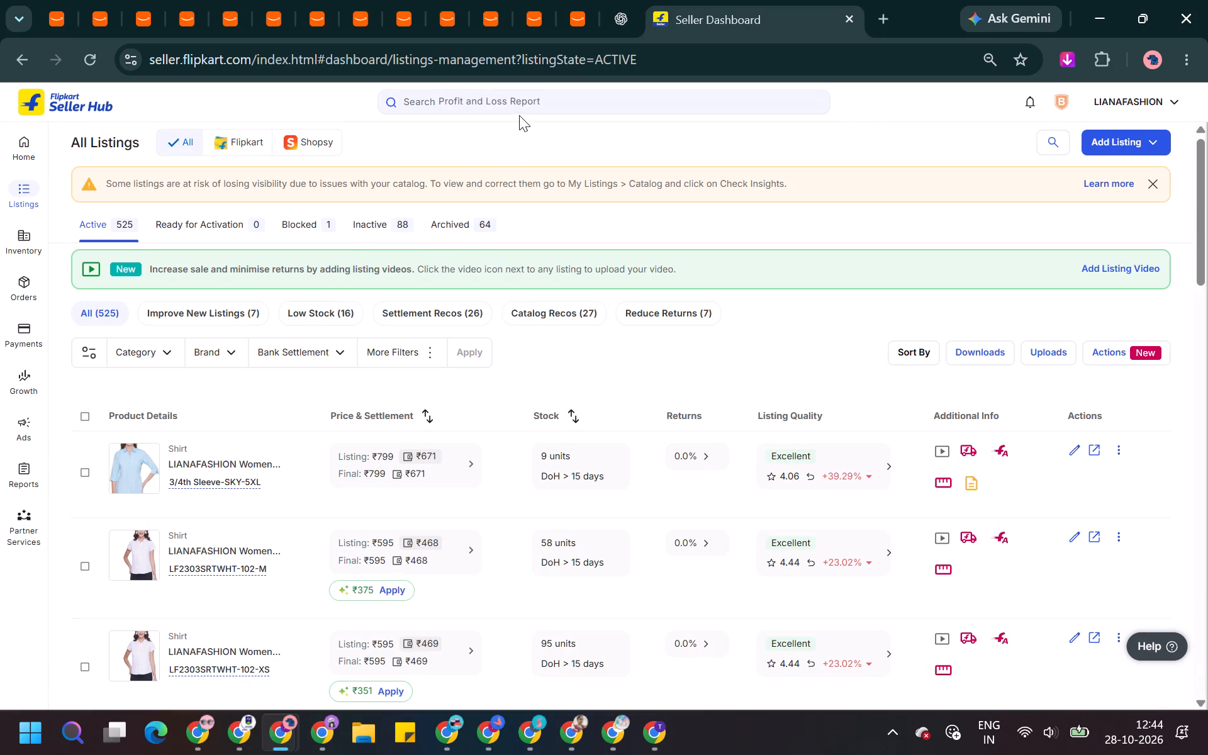
{"action": "left_click", "coordinate": [519, 103]}
{"action": "key", "text": "ctrl+v"}
{"action": "key", "text": "Return"}
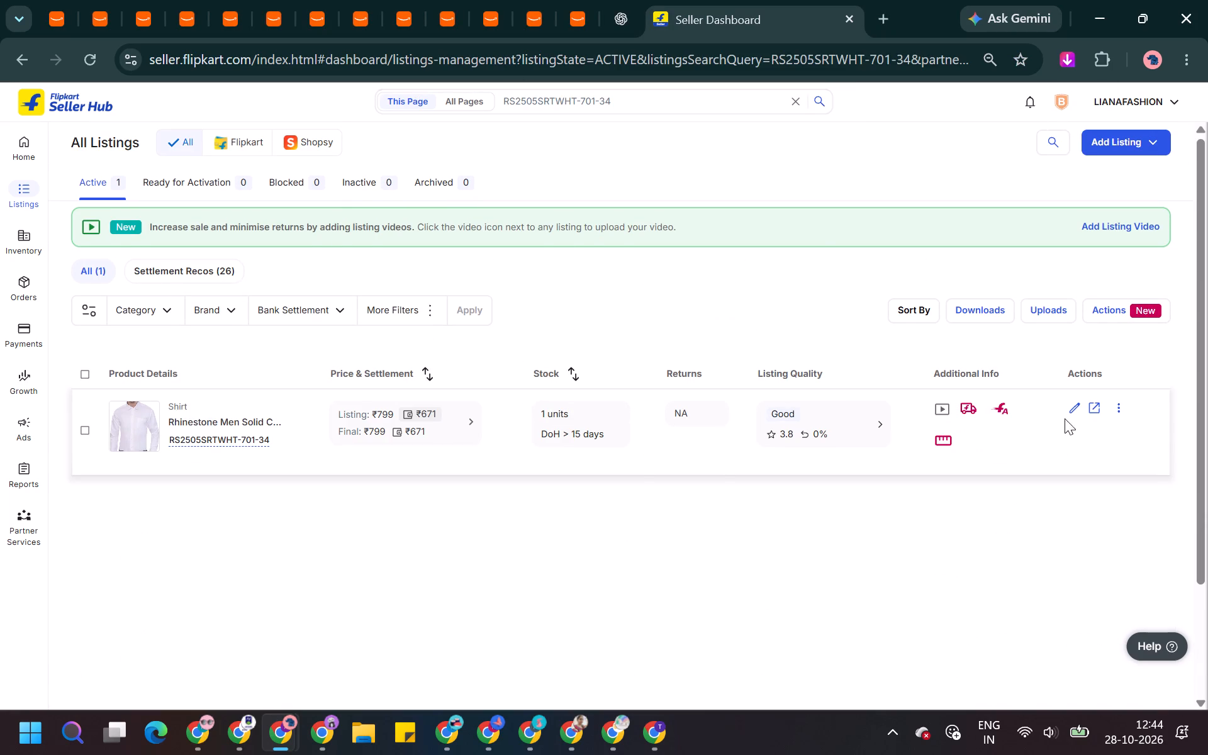
Open listing RS2505SRTWHT-701-34 for editing and go to its Manage Variants page.
{"action": "left_click", "coordinate": [1068, 413]}
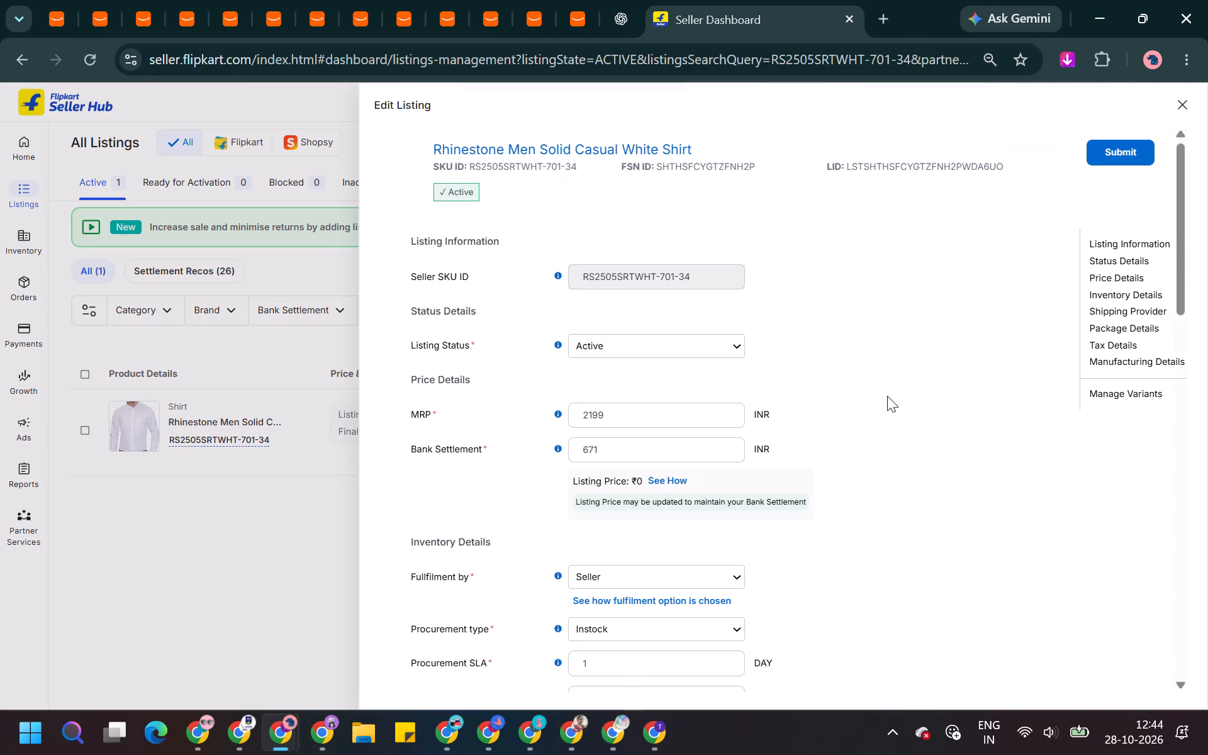
{"action": "scroll", "coordinate": [731, 427], "scroll_direction": "down", "scroll_amount": 10}
{"action": "scroll", "coordinate": [731, 427], "scroll_direction": "up", "scroll_amount": 1}
{"action": "scroll", "coordinate": [731, 427], "scroll_direction": "down", "scroll_amount": 6}
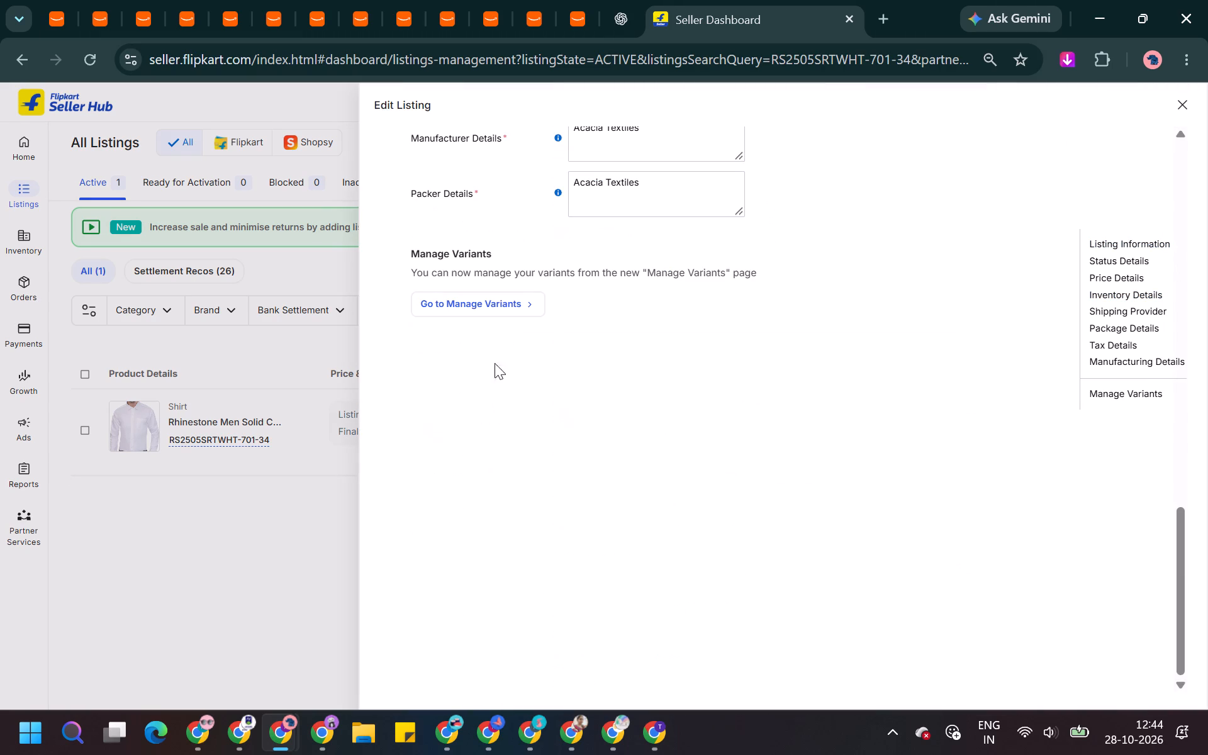
{"action": "left_click", "coordinate": [494, 306]}
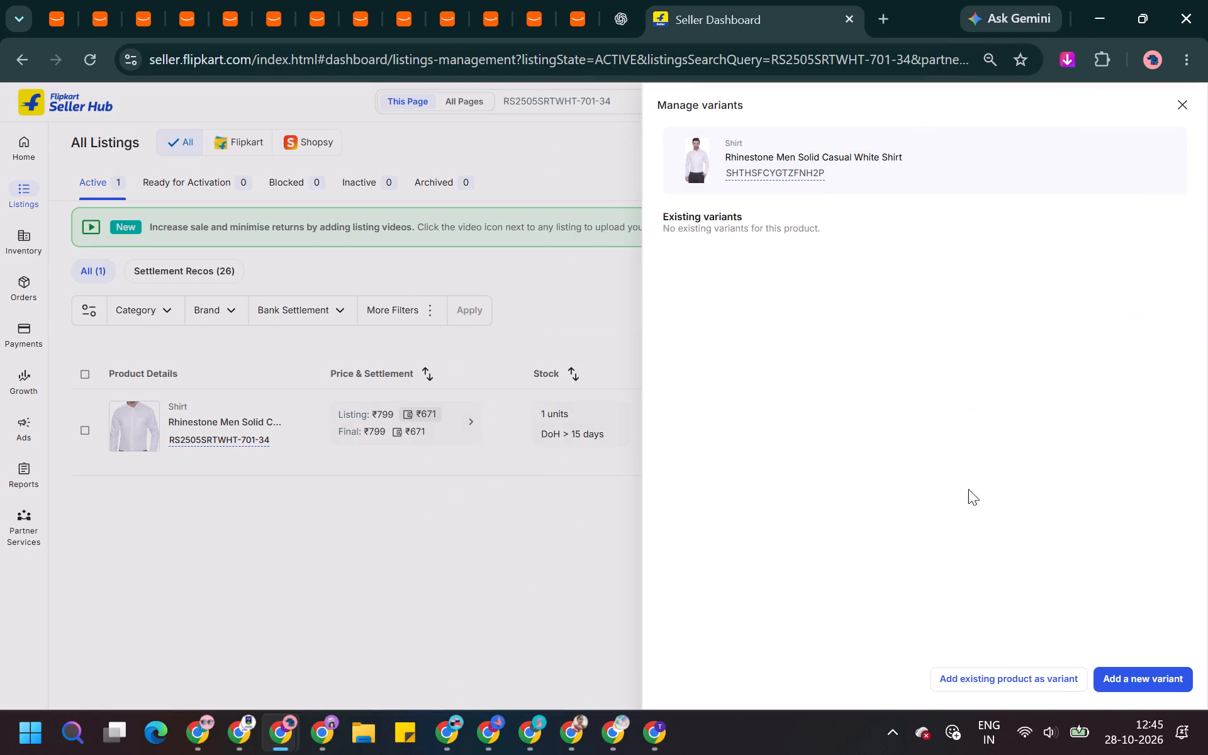
Add existing product RS2505SRTWHT-701-40, copied from the last row of the white shirt group, as a variant.
{"action": "left_click", "coordinate": [1014, 676]}
{"action": "left_click", "coordinate": [791, 250]}
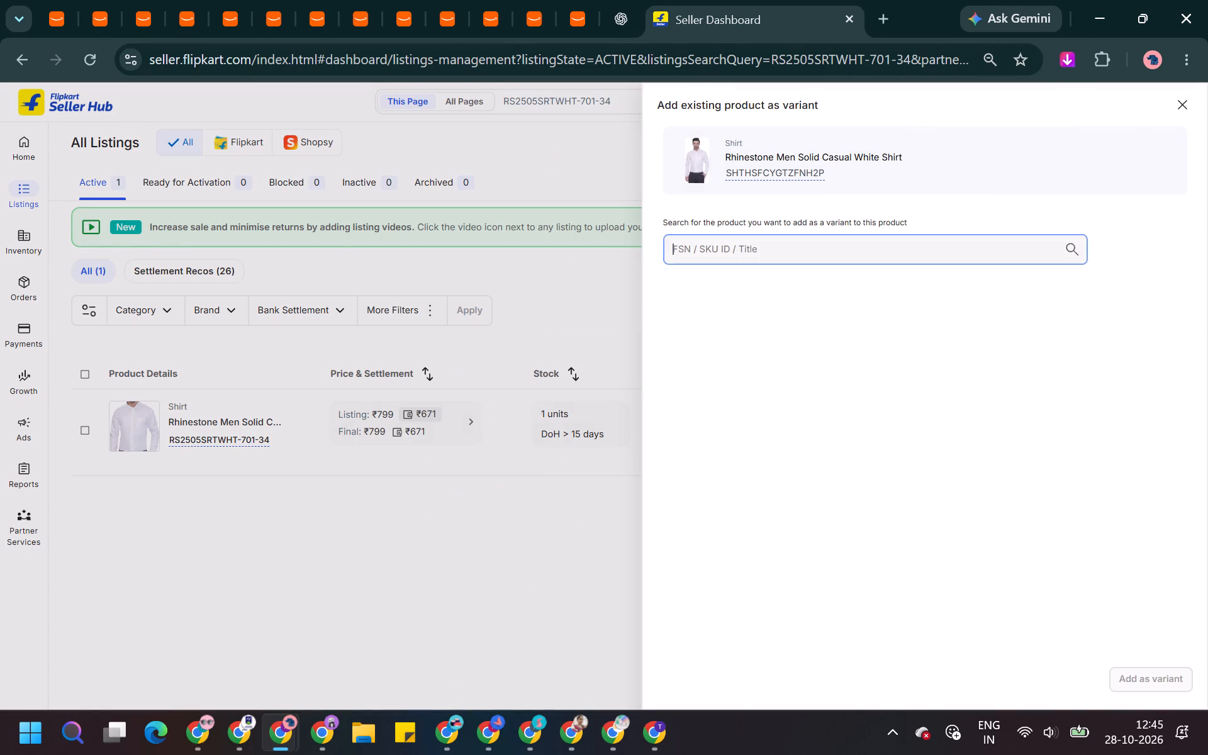
{"action": "key", "text": "alt+Tab"}
{"action": "triple_click", "coordinate": [201, 360]}
{"action": "key", "text": "ctrl+c"}
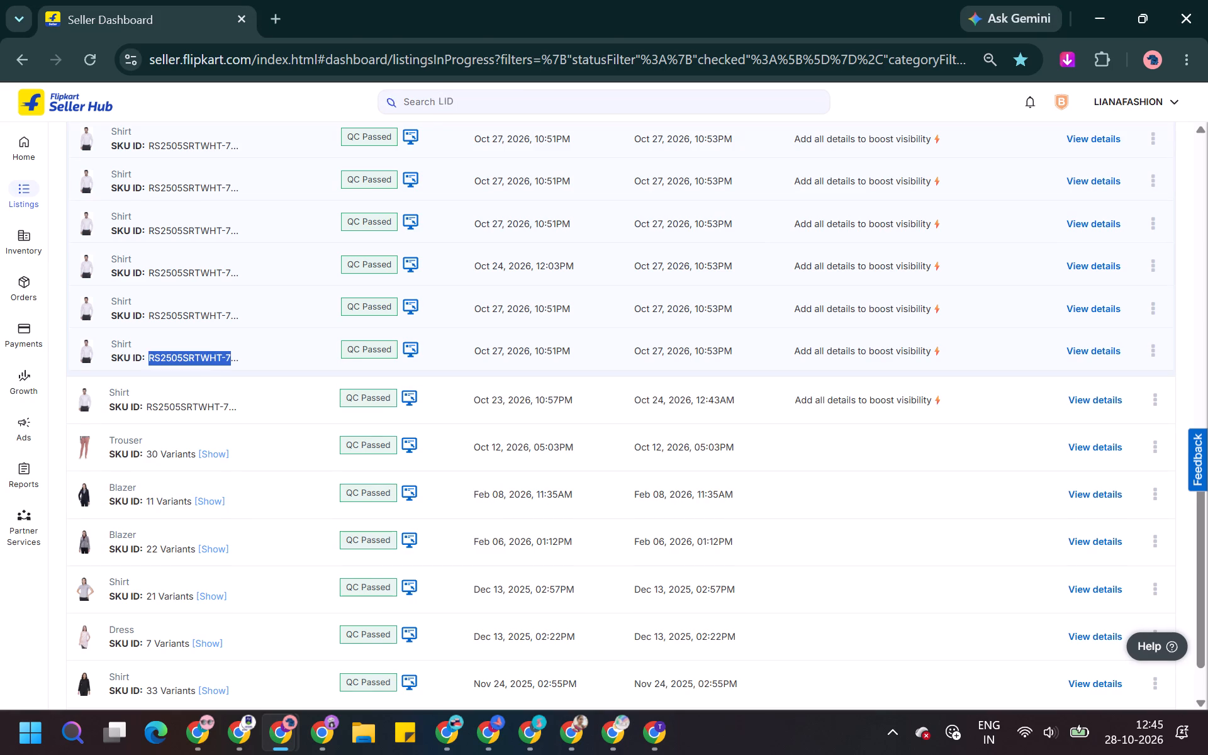
{"action": "key", "text": "alt+Tab"}
{"action": "key", "text": "ctrl+v"}
{"action": "key", "text": "Return"}
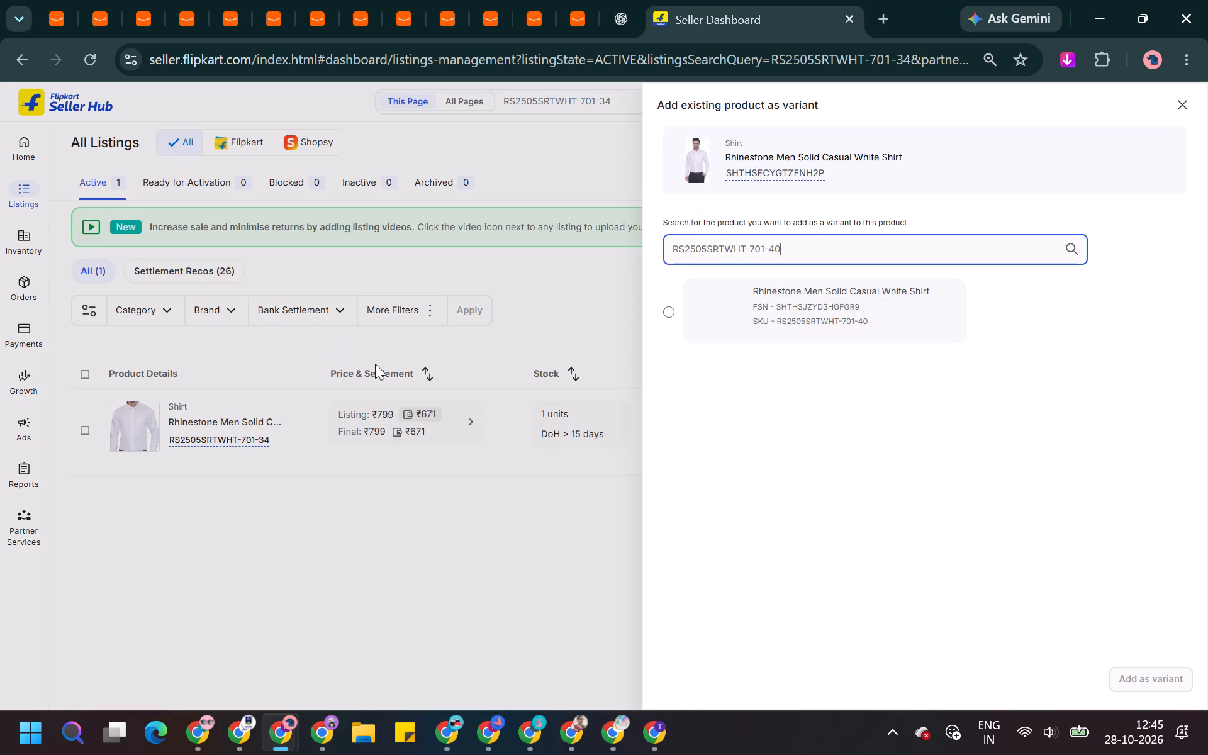
{"action": "left_click", "coordinate": [961, 328]}
{"action": "left_click", "coordinate": [1139, 662]}
{"action": "left_click", "coordinate": [1148, 679]}
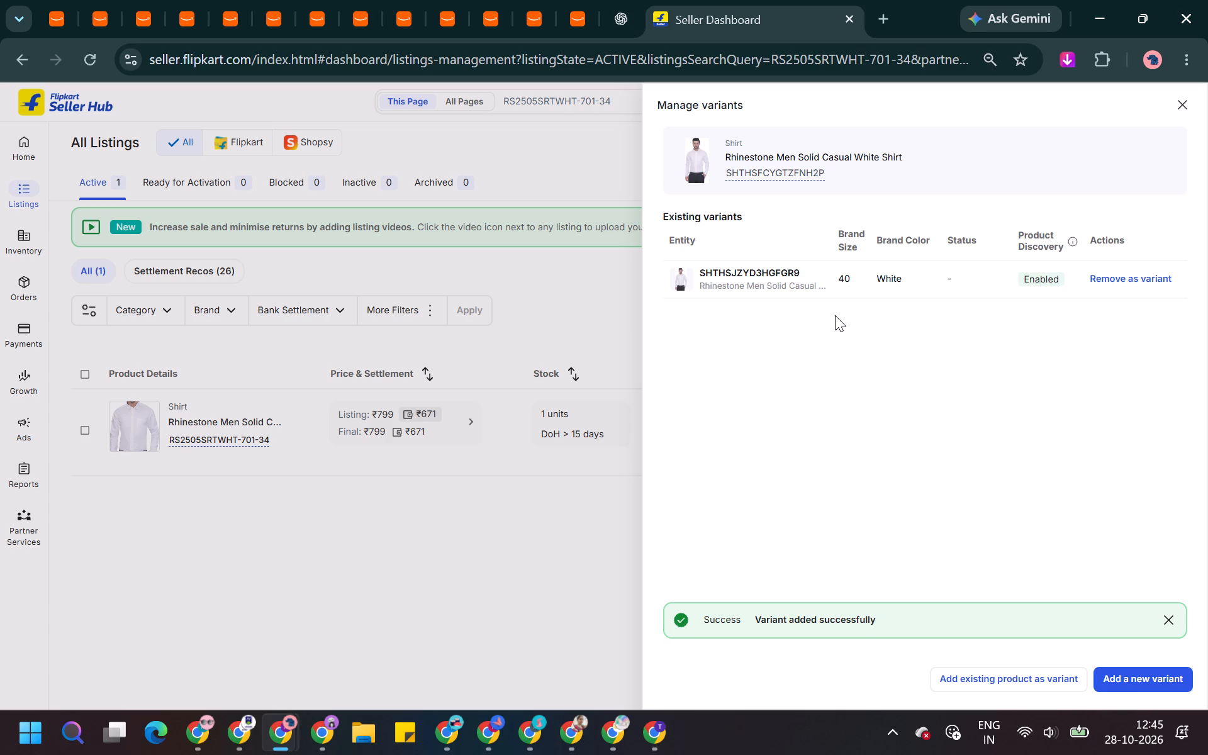
Add existing product RS2505SRTWHT-701-42, copied from the fifth row of the white shirt group, as a variant.
{"action": "left_click", "coordinate": [1001, 680]}
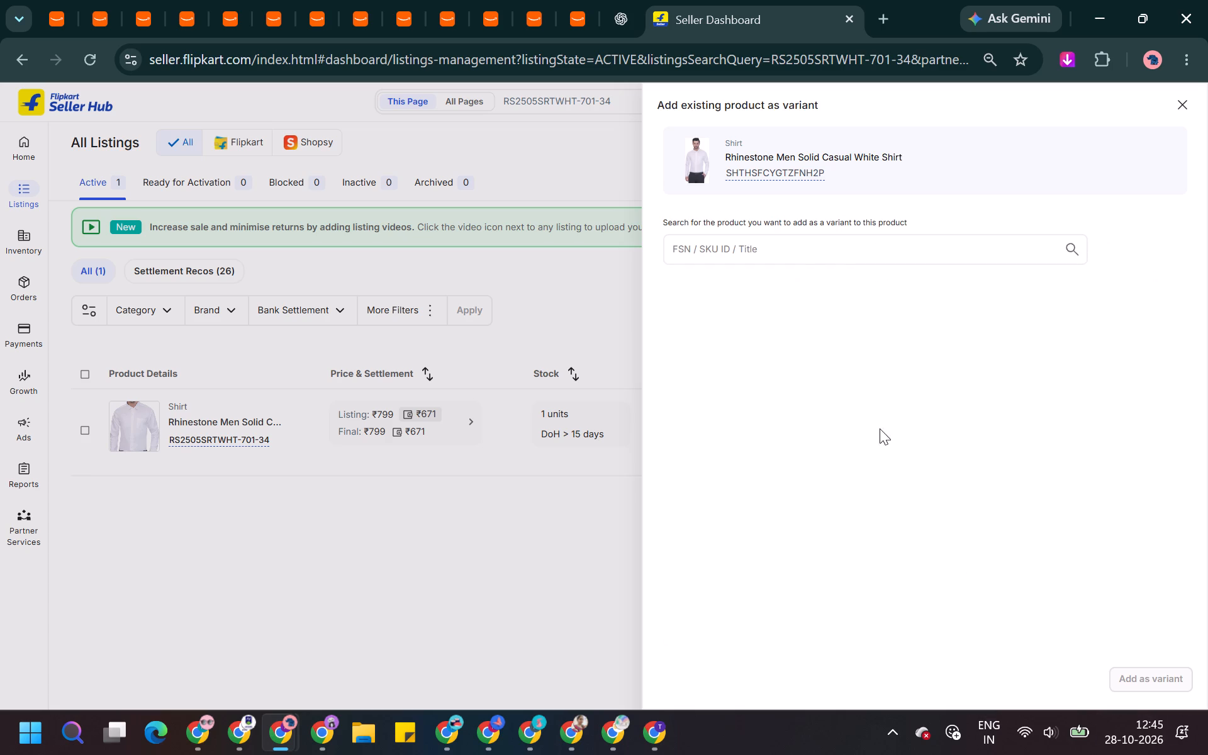
{"action": "left_click", "coordinate": [797, 267]}
{"action": "left_click", "coordinate": [793, 239]}
{"action": "key", "text": "alt+Tab"}
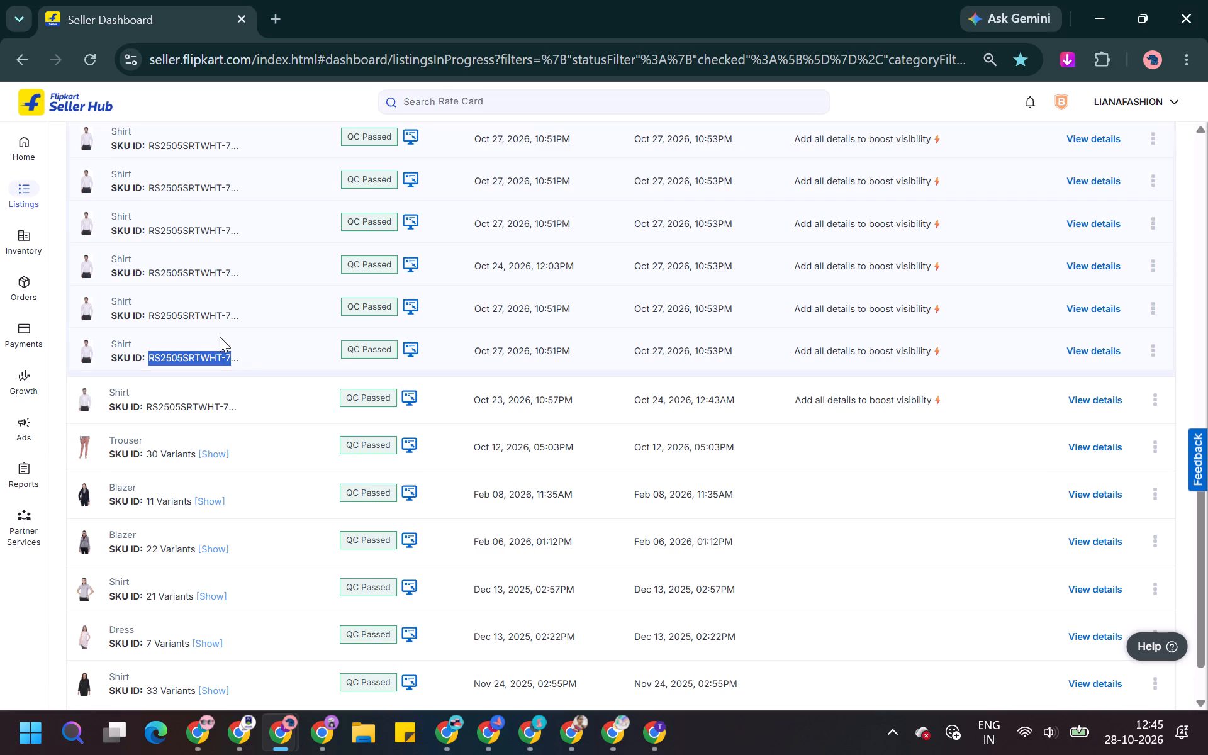
{"action": "triple_click", "coordinate": [206, 315]}
{"action": "key", "text": "ctrl+c"}
{"action": "key", "text": "alt+Tab"}
{"action": "key", "text": "ctrl+v"}
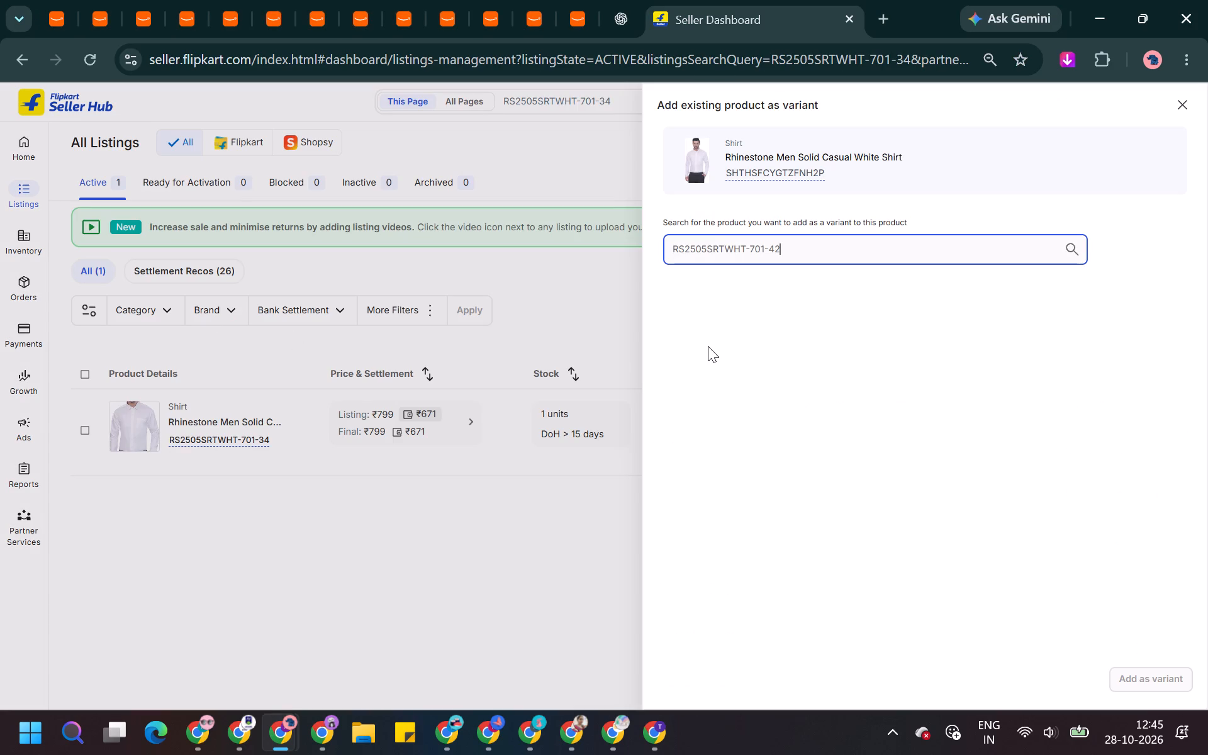
{"action": "key", "text": "Return"}
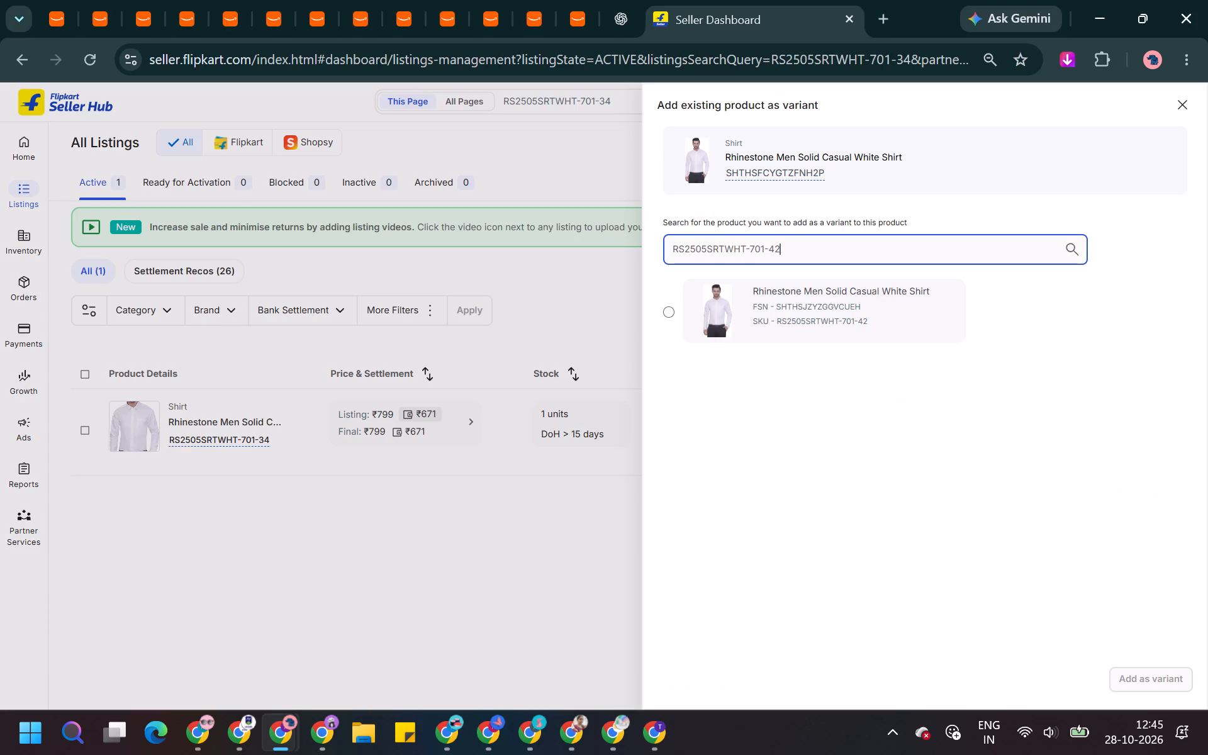
{"action": "left_click", "coordinate": [790, 305]}
{"action": "left_click", "coordinate": [1139, 671]}
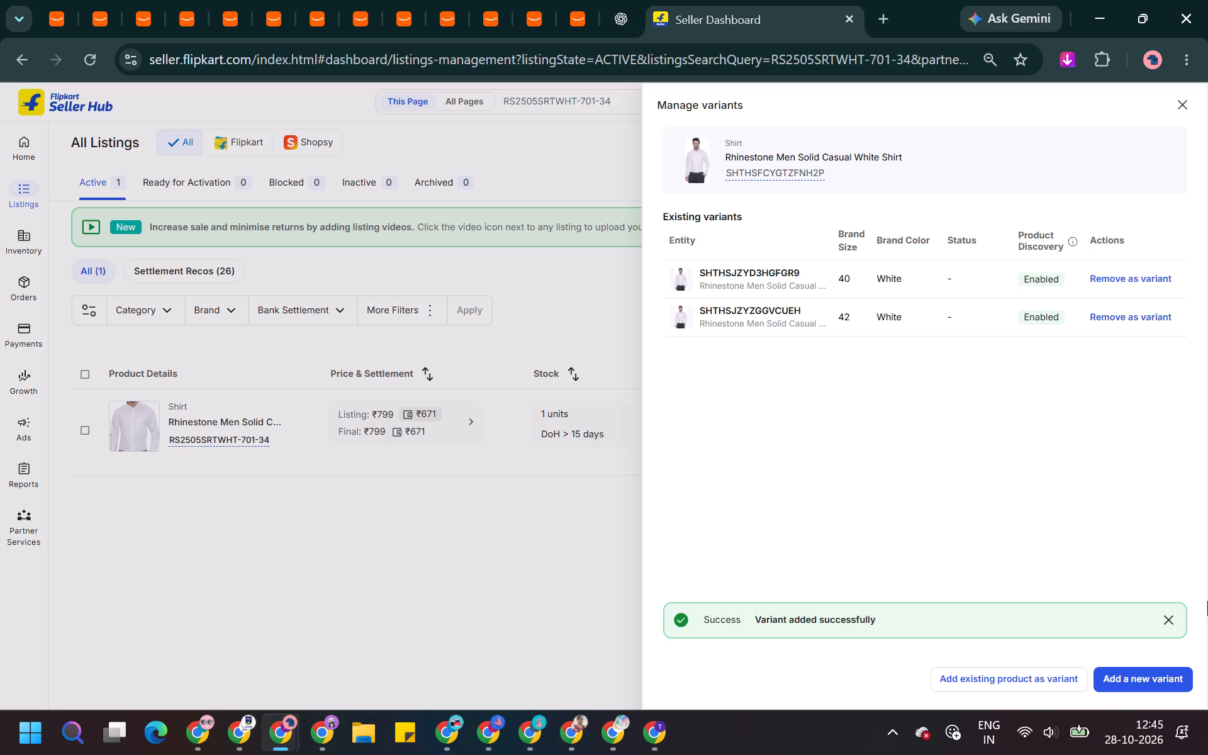
Add existing product RS2505SRTWHT-701-36, copied from the fourth row of the white shirt group, as a variant.
{"action": "left_click", "coordinate": [1013, 674]}
{"action": "key", "text": "alt+Tab"}
{"action": "triple_click", "coordinate": [208, 282]}
{"action": "key", "text": "ctrl+c"}
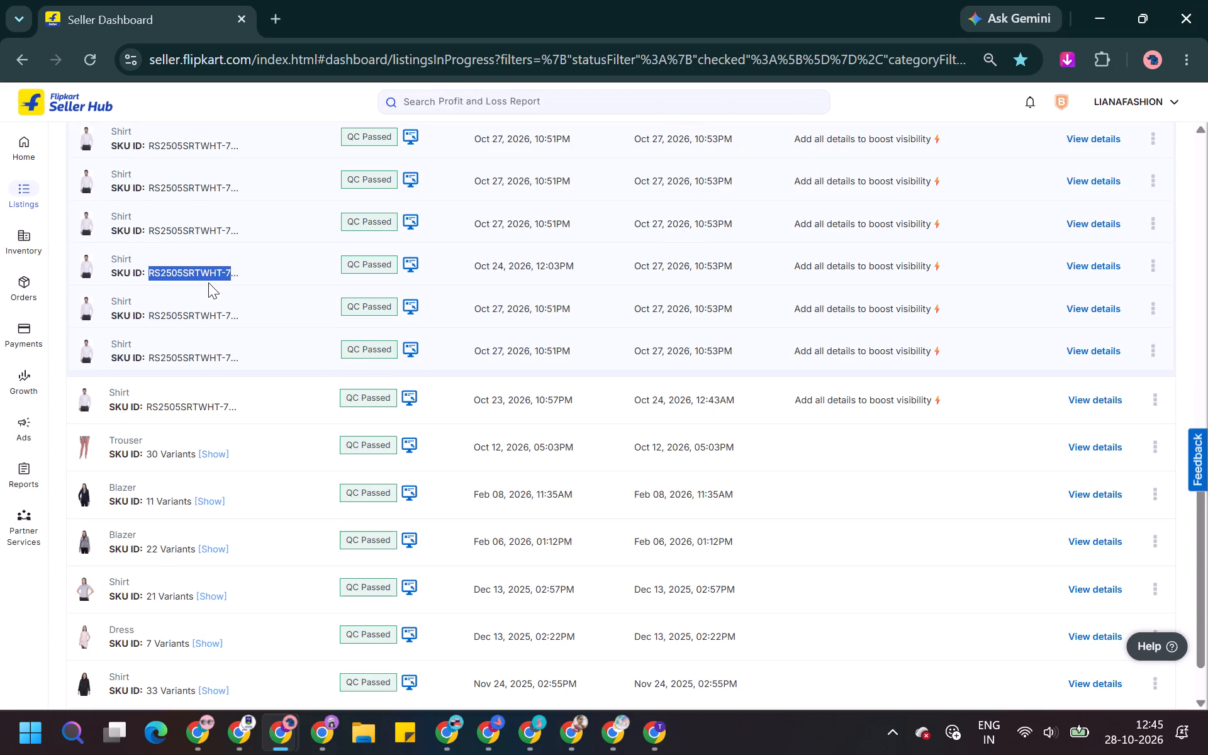
{"action": "key", "text": "alt+Tab"}
{"action": "left_click", "coordinate": [758, 255]}
{"action": "key", "text": "ctrl+v"}
{"action": "key", "text": "Return"}
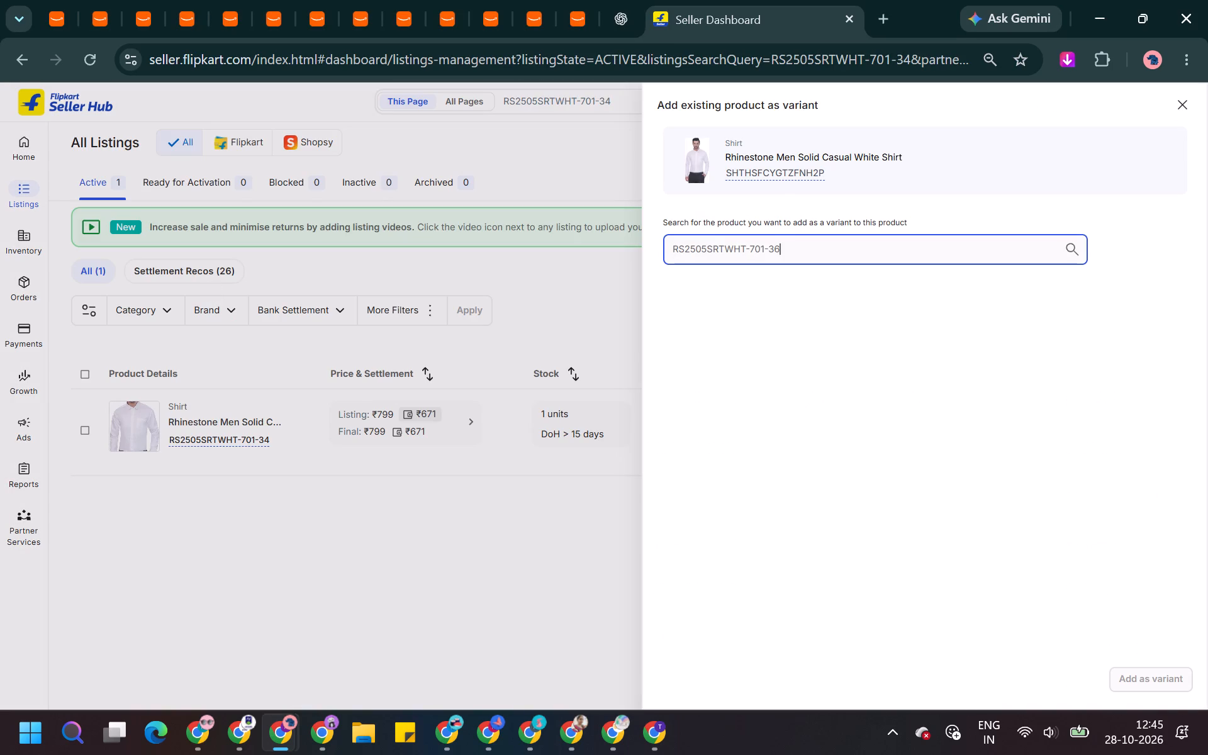
{"action": "left_click", "coordinate": [793, 310]}
{"action": "left_click", "coordinate": [1161, 686]}
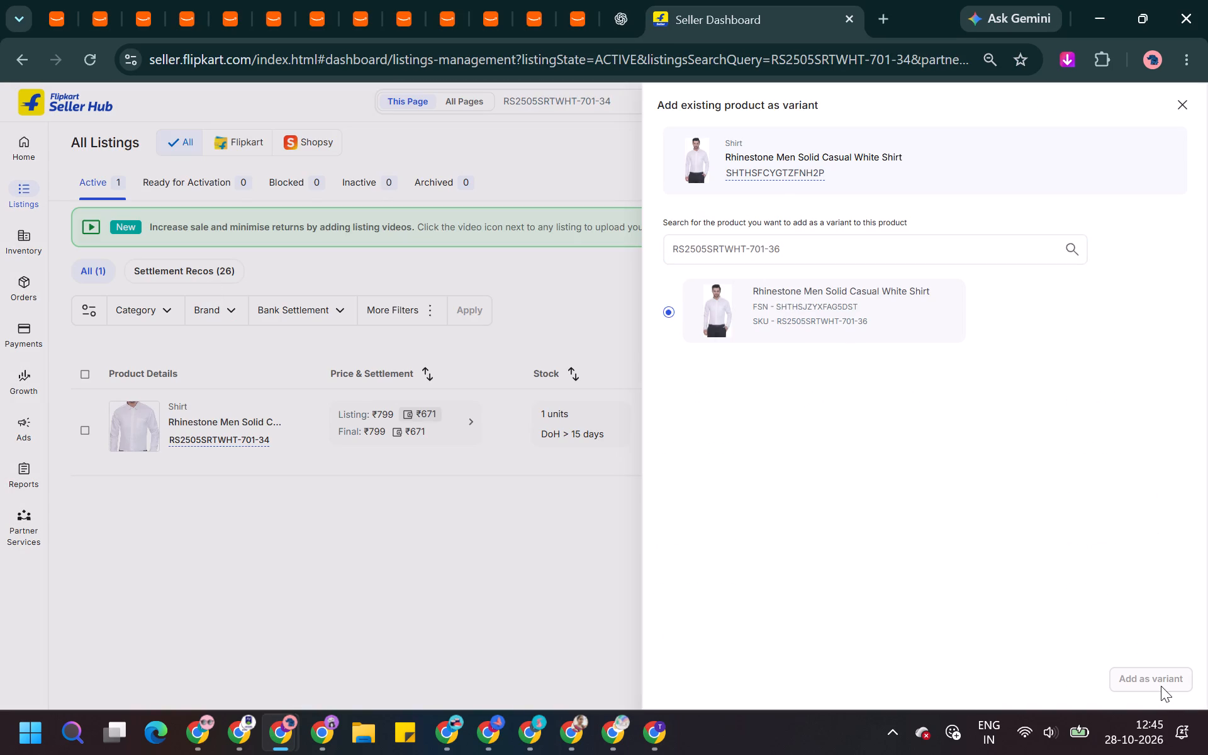
Add existing product RS2505SRTWHT-701-44, copied from the third row of the white shirt group, as a variant.
{"action": "key", "text": "alt+Tab"}
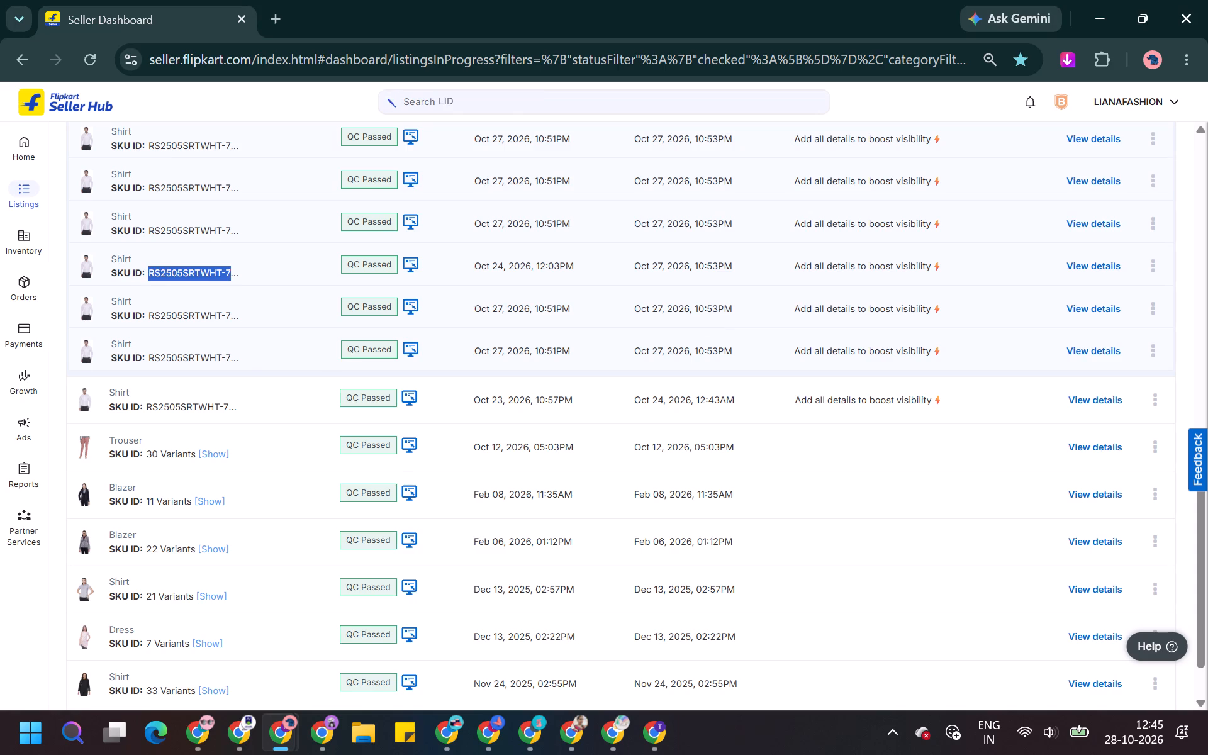
{"action": "triple_click", "coordinate": [197, 223]}
{"action": "key", "text": "ctrl+c"}
{"action": "scroll", "coordinate": [264, 328], "scroll_direction": "up", "scroll_amount": 2}
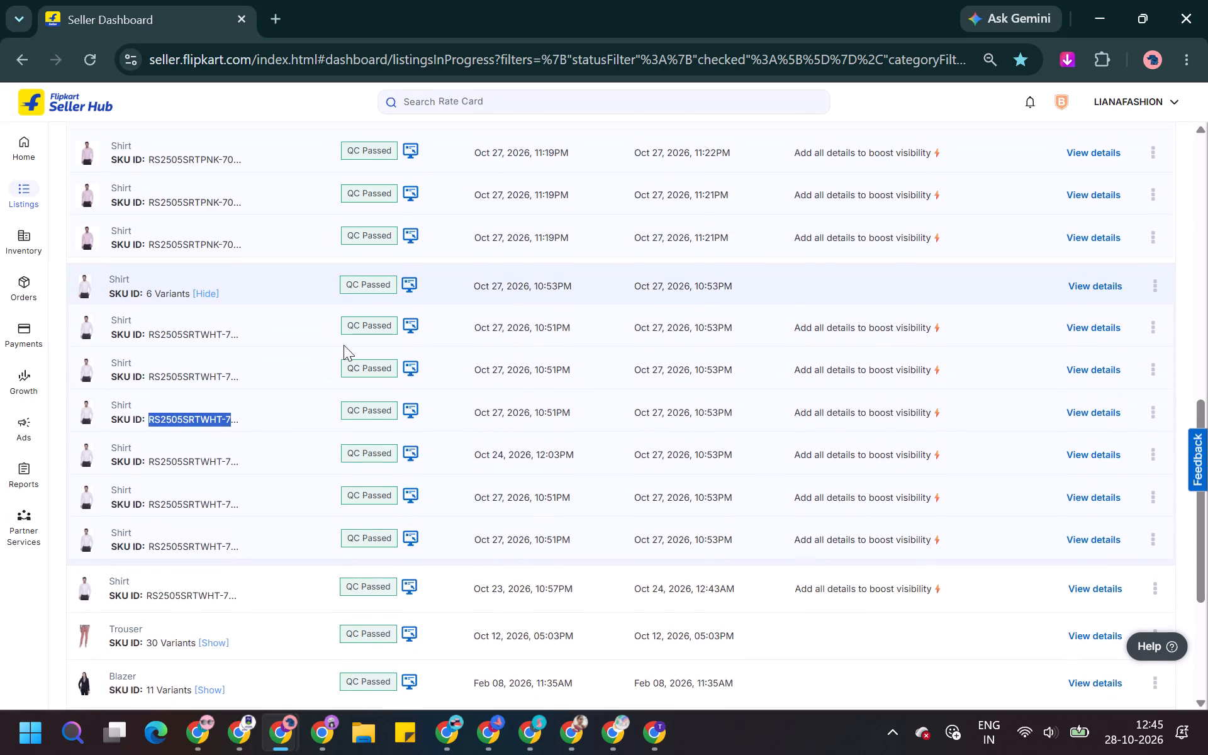
{"action": "key", "text": "alt+Tab"}
{"action": "left_click", "coordinate": [1017, 669]}
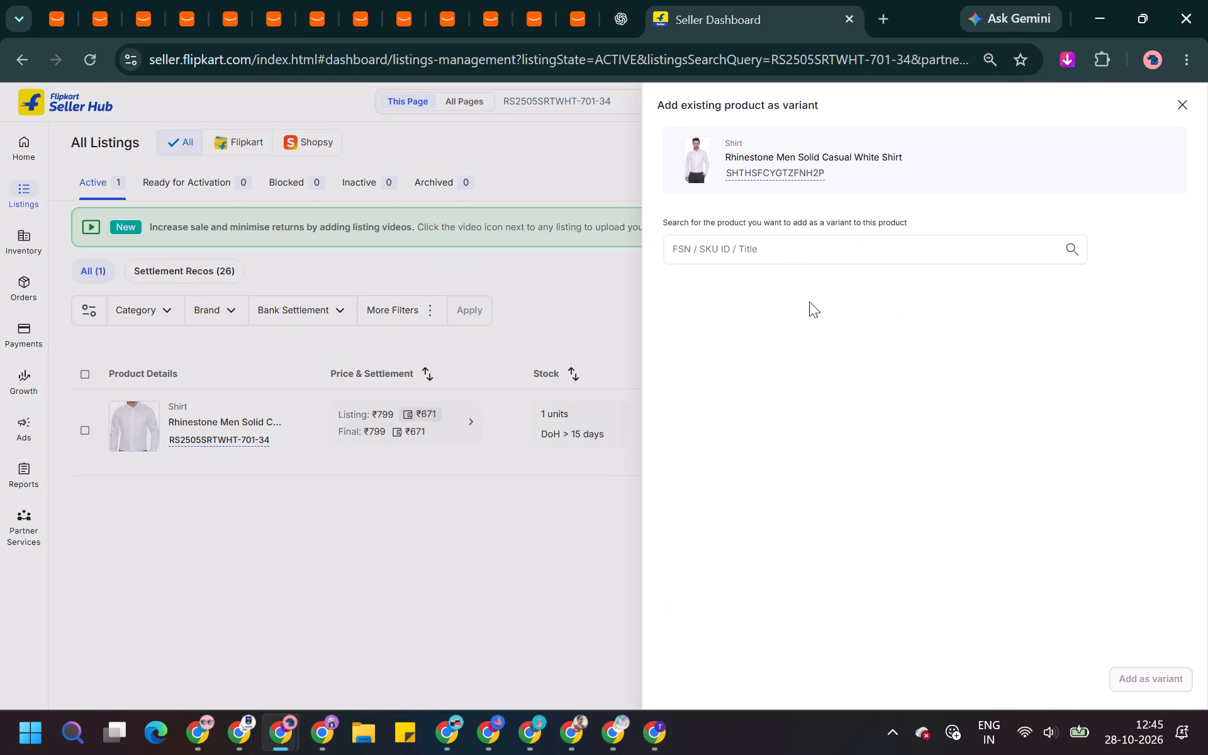
{"action": "left_click", "coordinate": [772, 235]}
{"action": "left_click", "coordinate": [779, 250]}
{"action": "key", "text": "ctrl+v"}
{"action": "key", "text": "Return"}
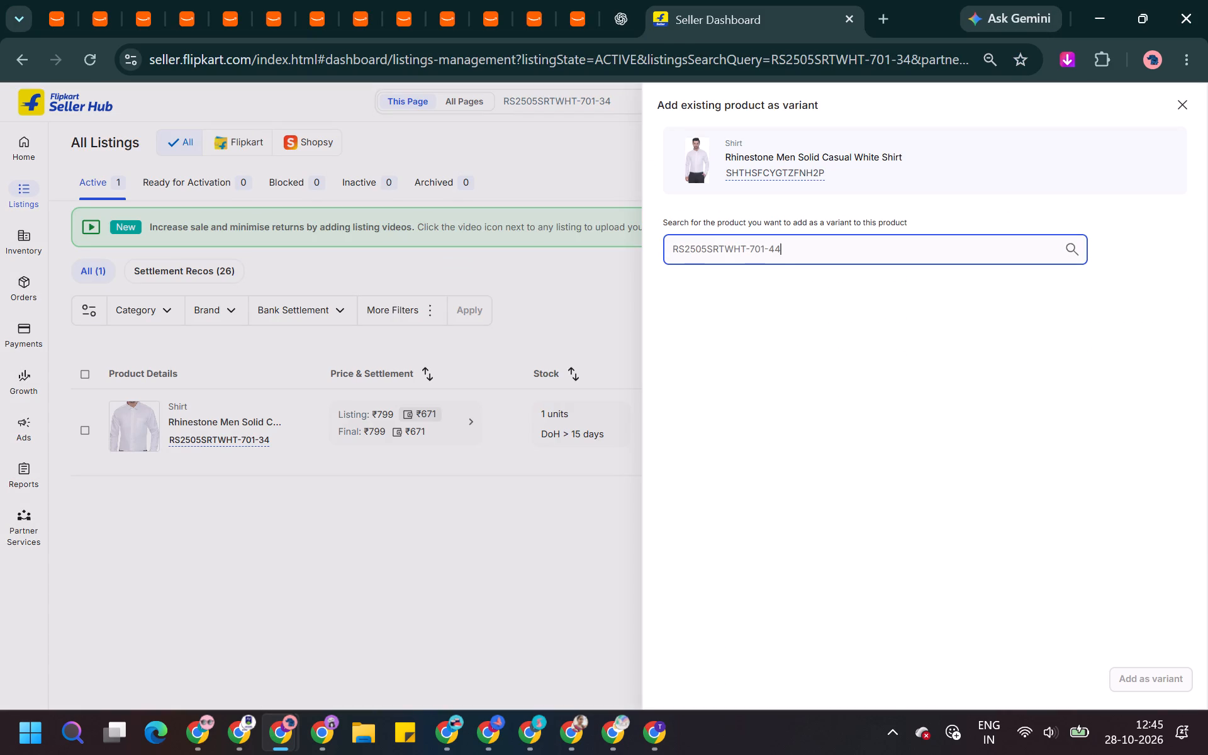
{"action": "left_click", "coordinate": [783, 337]}
{"action": "left_click", "coordinate": [1151, 671]}
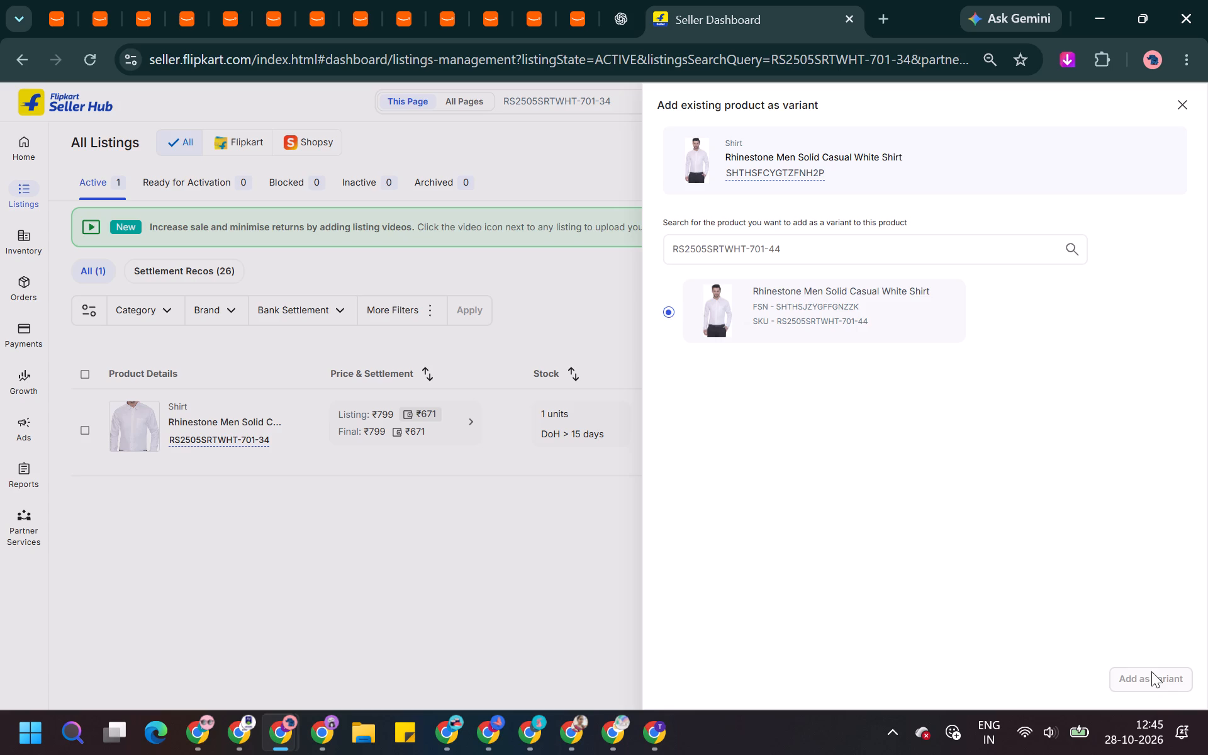
Add existing product RS2505SRTWHT-701-46, copied from the second row of the white shirt group, as a variant.
{"action": "key", "text": "alt+Tab"}
{"action": "triple_click", "coordinate": [211, 375]}
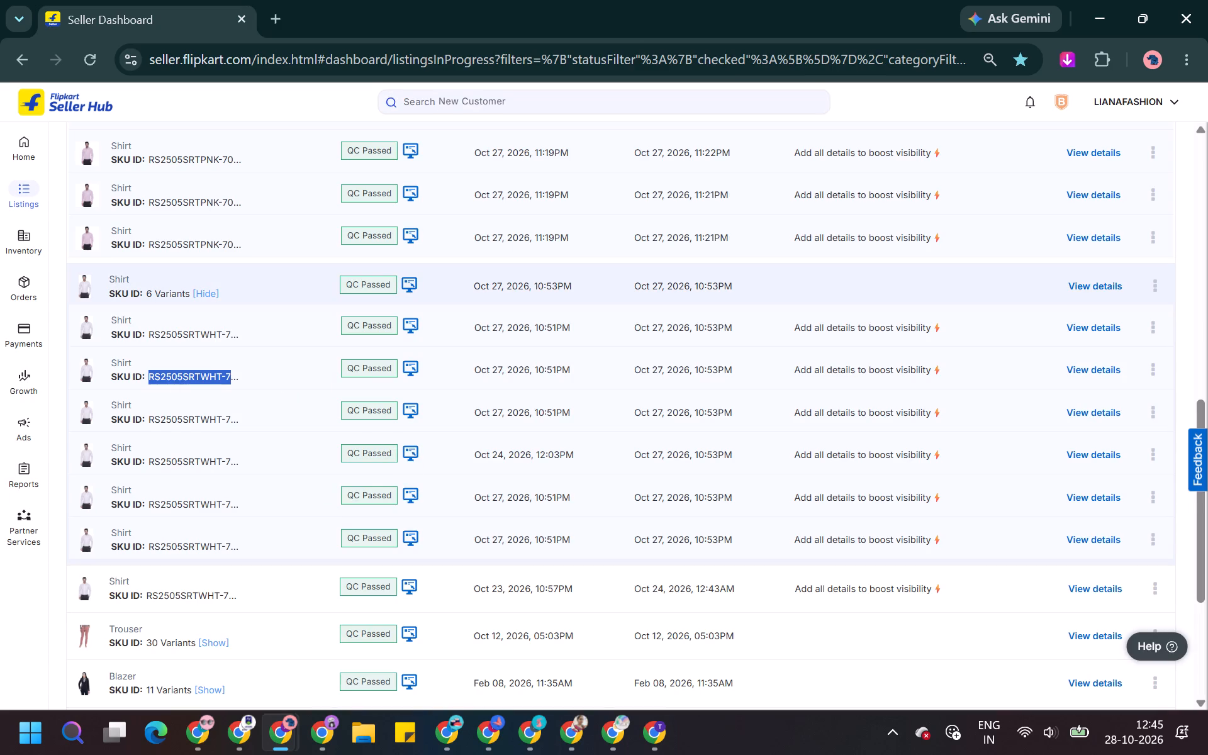
{"action": "key", "text": "ctrl+c"}
{"action": "key", "text": "ctrl+c"}
{"action": "key", "text": "ctrl+c"}
{"action": "key", "text": "alt+Tab"}
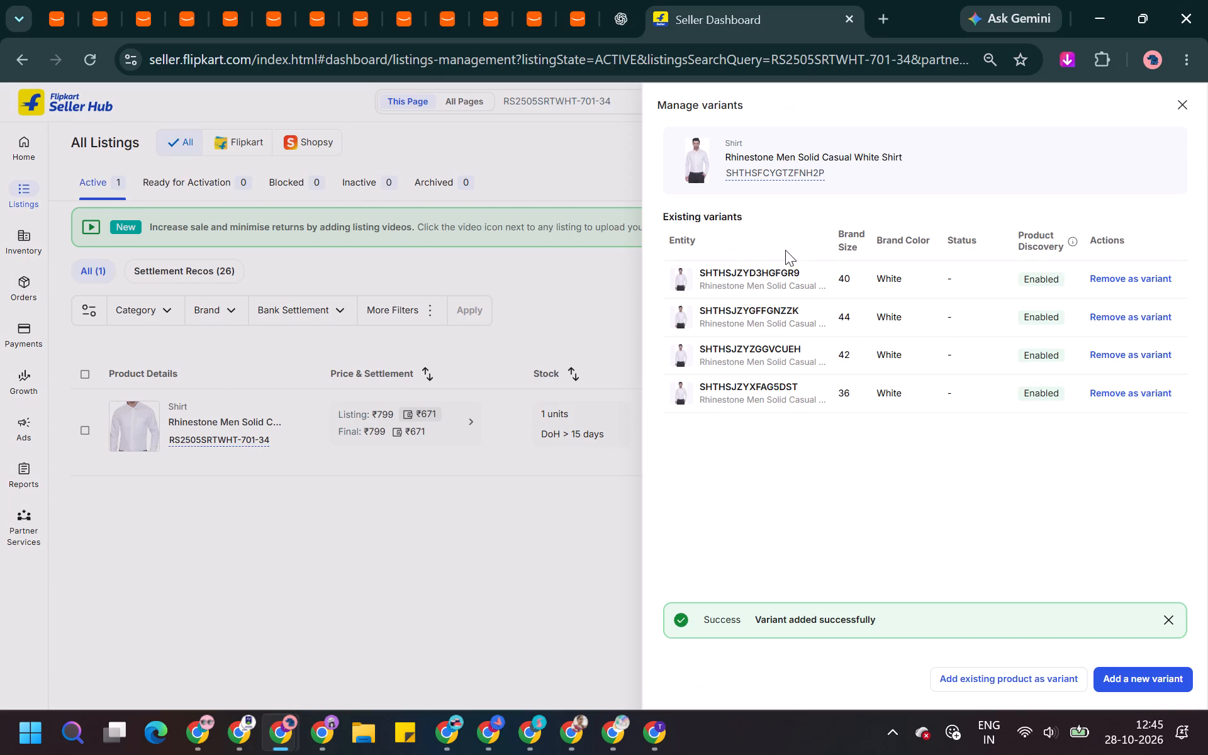
{"action": "left_click", "coordinate": [1000, 677]}
{"action": "left_click", "coordinate": [764, 244]}
{"action": "key", "text": "ctrl+v"}
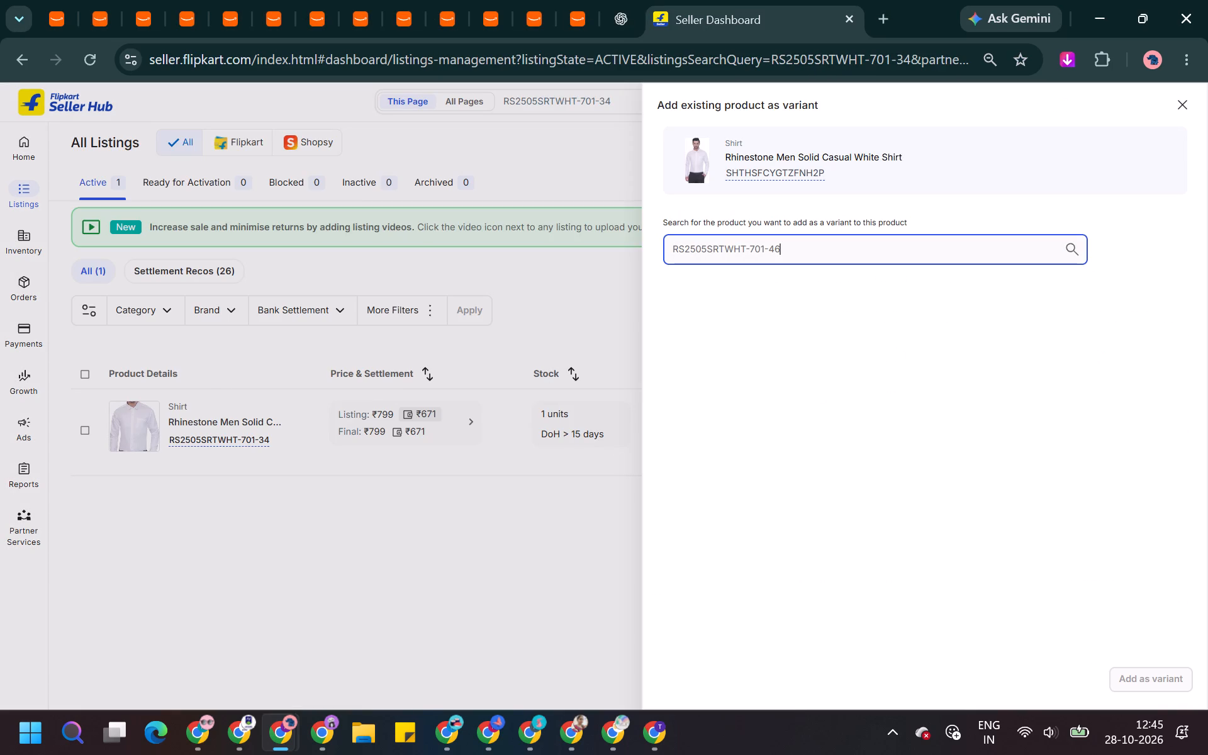
{"action": "key", "text": "Return"}
{"action": "left_click", "coordinate": [756, 294]}
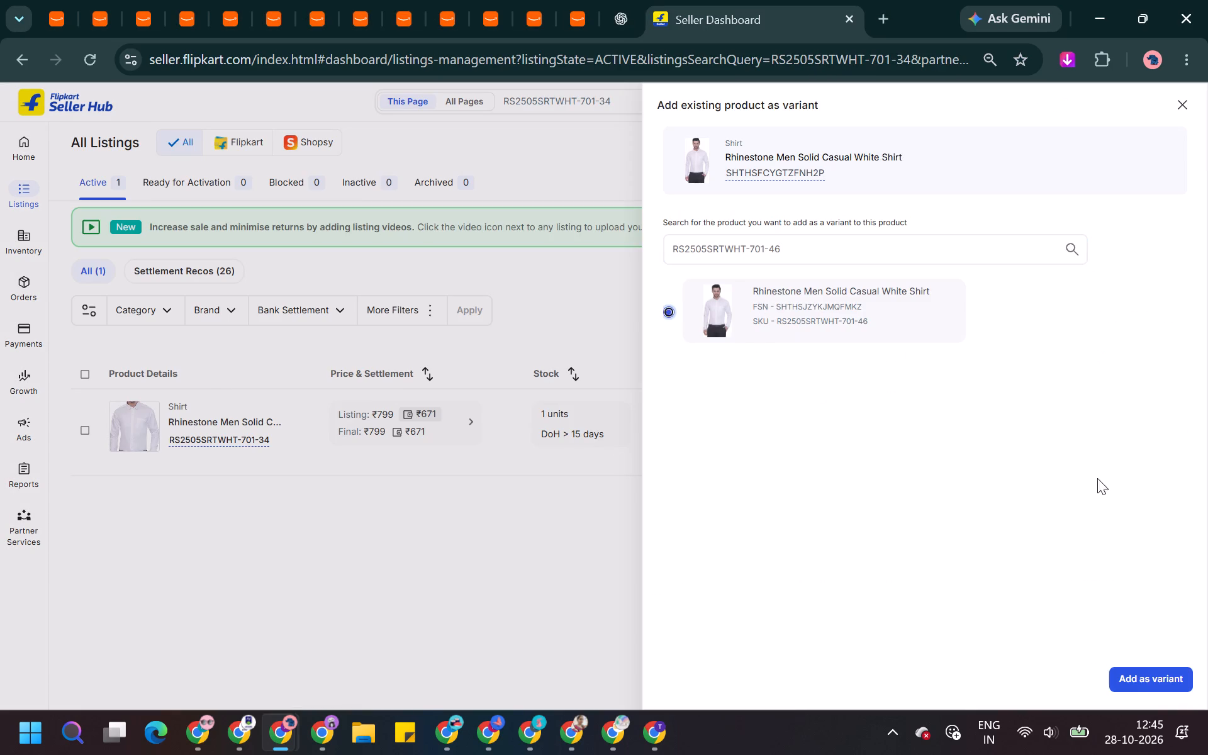
{"action": "left_click", "coordinate": [1143, 672]}
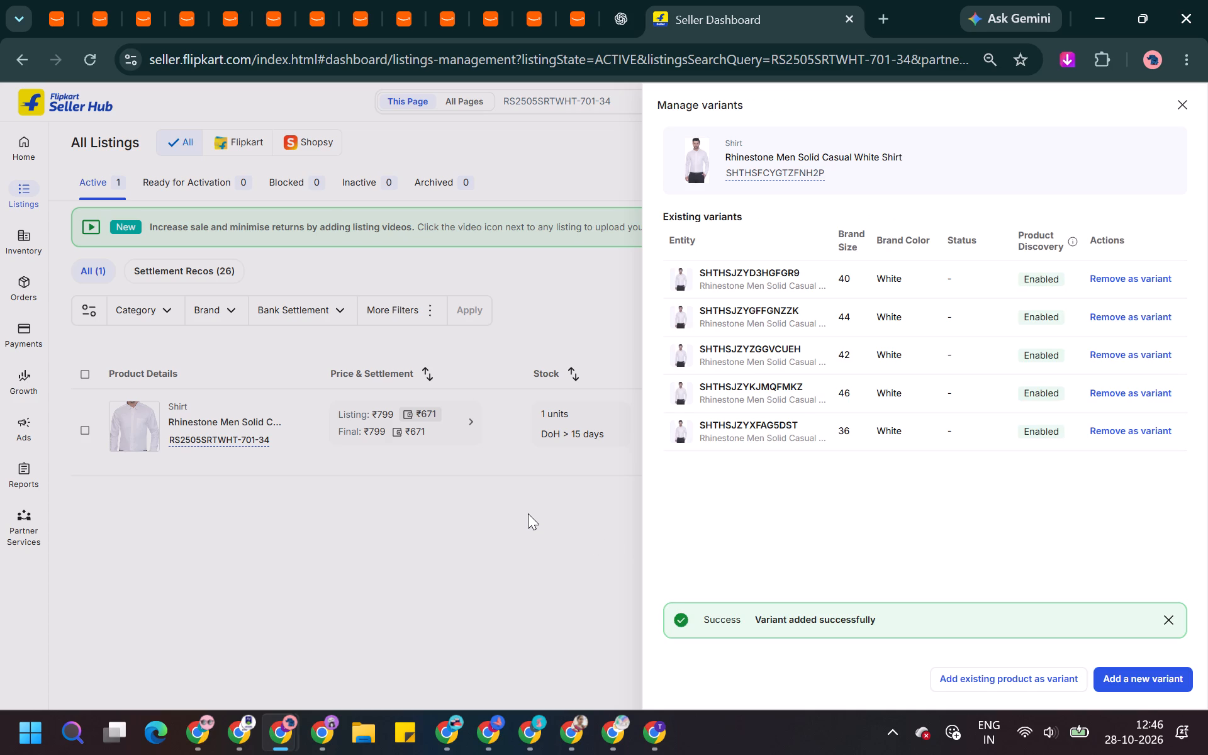
Add existing product RS2505SRTWHT-701-38, copied from the first row of the white shirt group, as a variant.
{"action": "key", "text": "alt+Tab"}
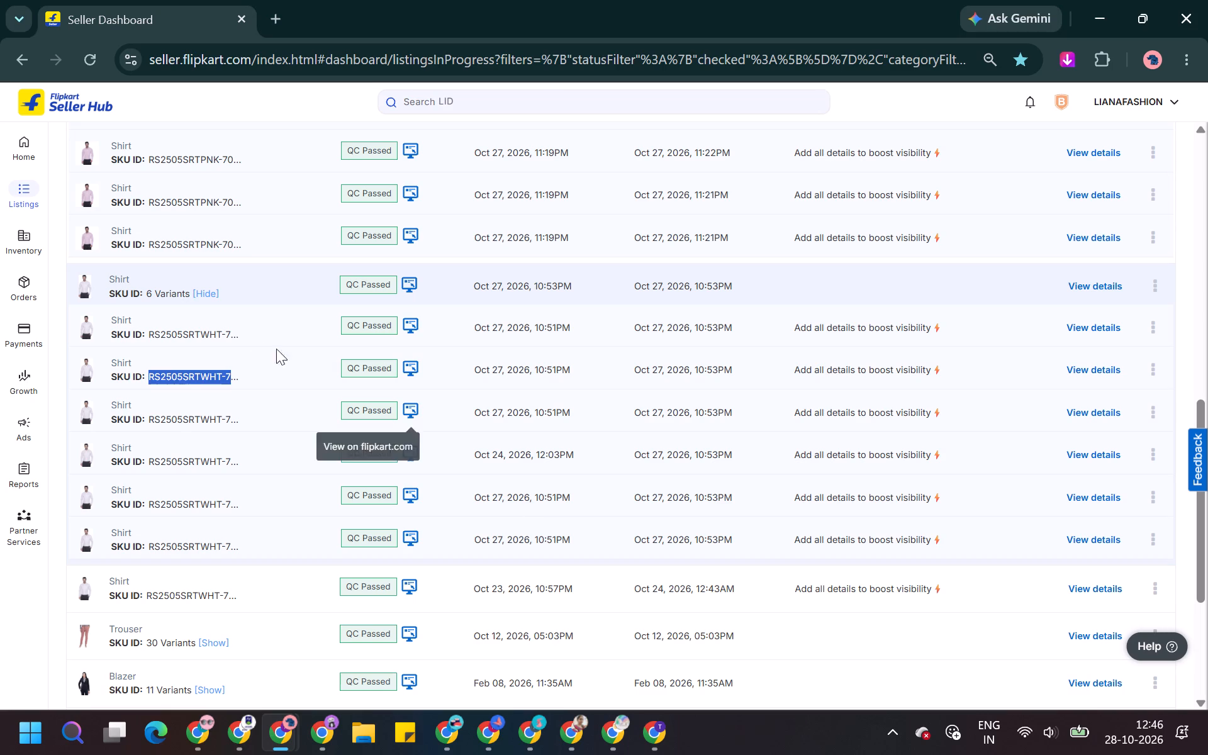
{"action": "triple_click", "coordinate": [223, 326]}
{"action": "triple_click", "coordinate": [228, 332]}
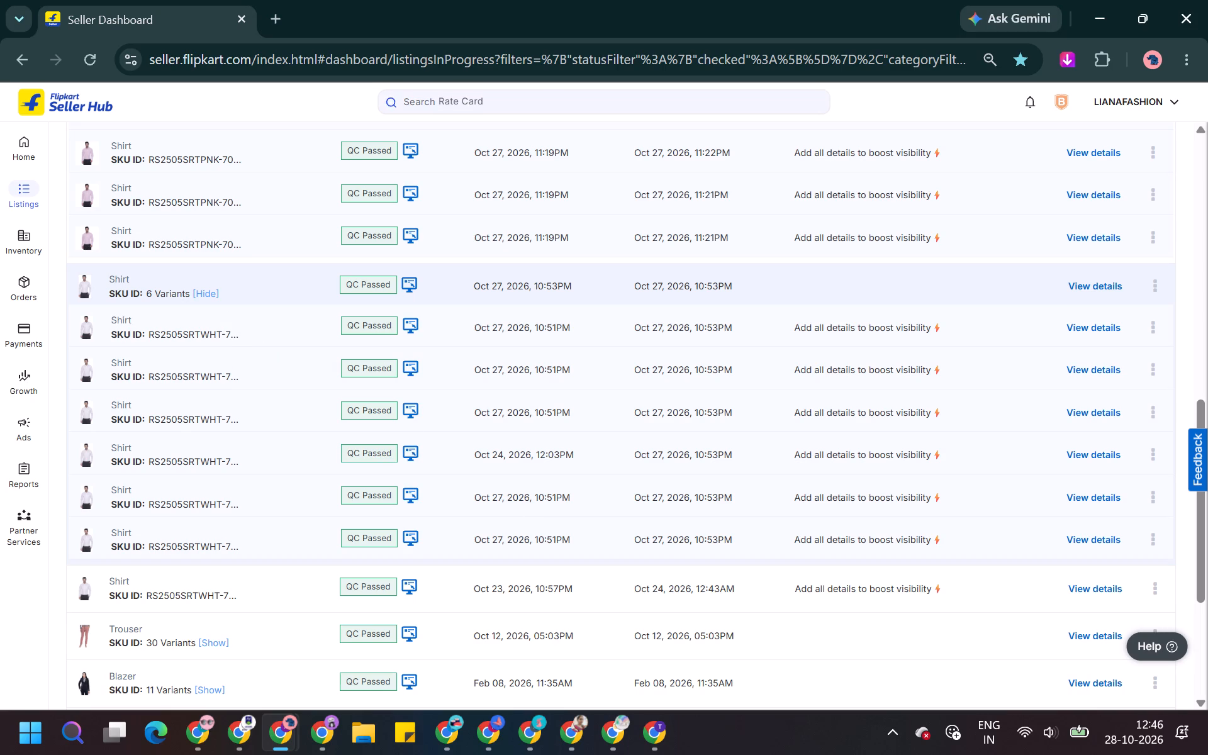
{"action": "key", "text": "ctrl+c"}
{"action": "key", "text": "ctrl+c"}
{"action": "key", "text": "alt+Tab"}
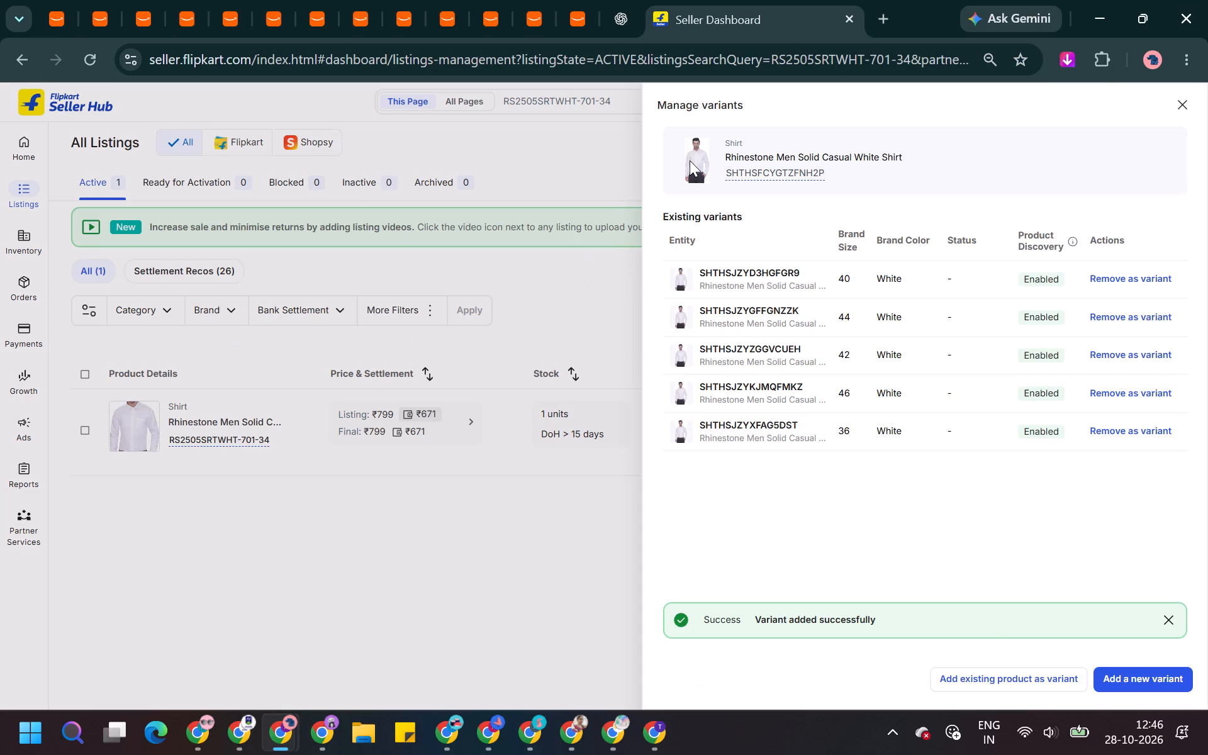
{"action": "left_click", "coordinate": [996, 676]}
{"action": "left_click", "coordinate": [751, 247]}
{"action": "key", "text": "ctrl+v"}
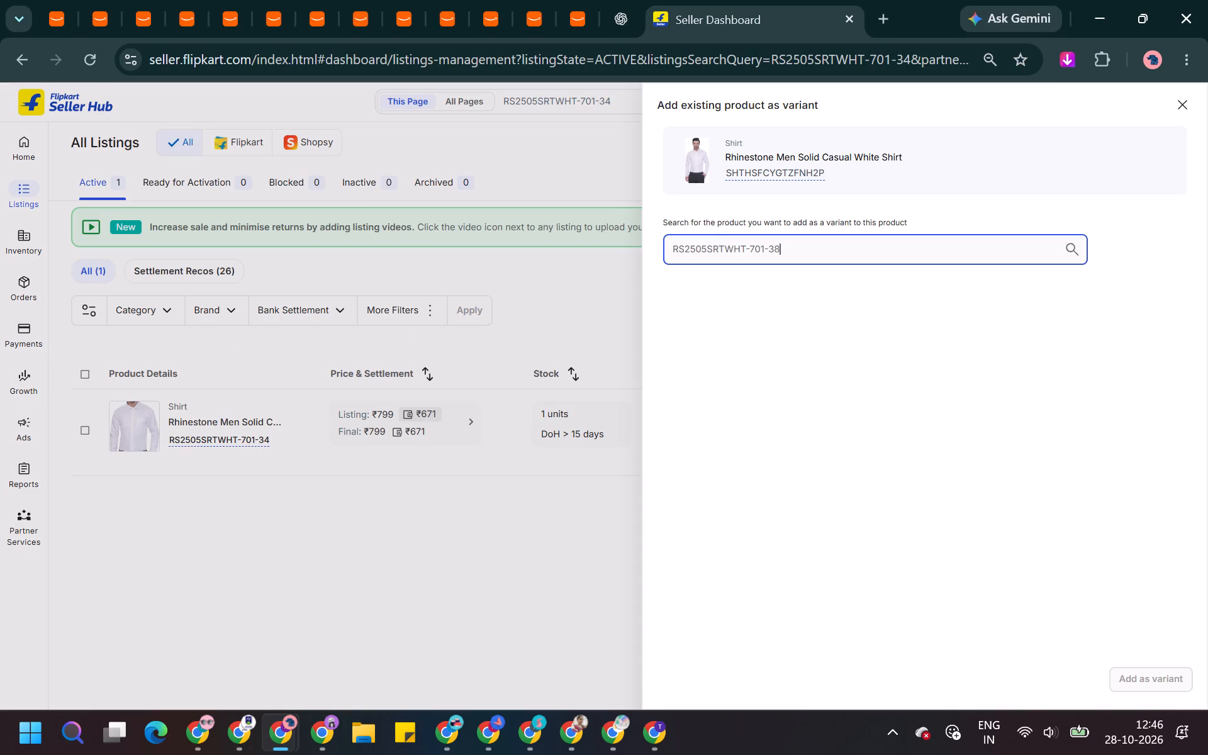
{"action": "key", "text": "Return"}
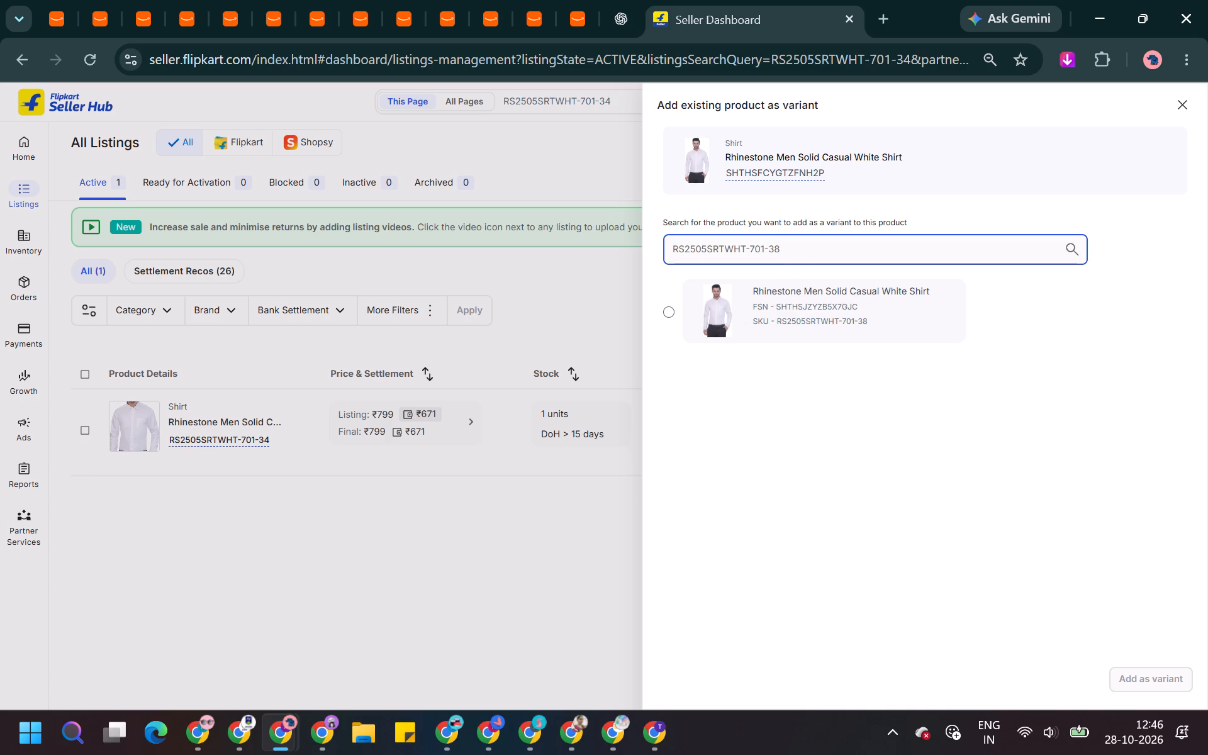
{"action": "left_click", "coordinate": [808, 321]}
{"action": "left_click", "coordinate": [1135, 673]}
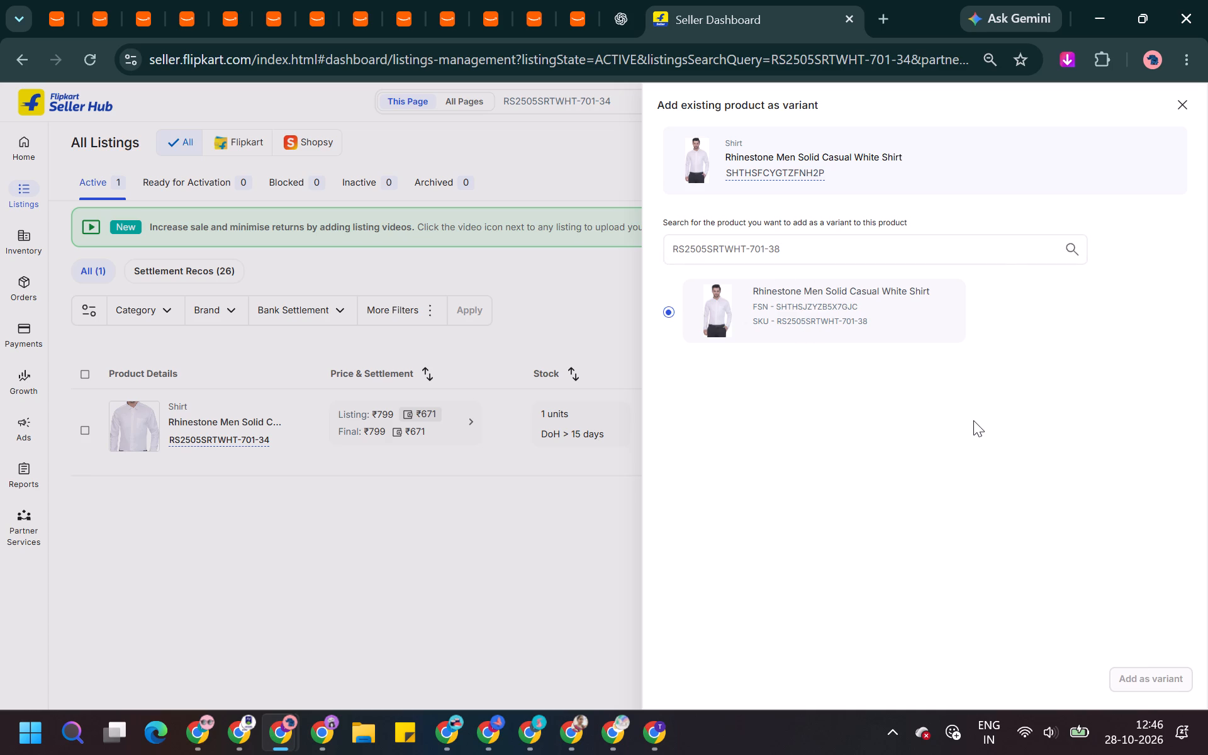
Add existing product RS2505SRTPNK-701-38, copied from the last row of the pink shirt group, as a variant.
{"action": "key", "text": "alt+Tab"}
{"action": "scroll", "coordinate": [298, 415], "scroll_direction": "up", "scroll_amount": 2}
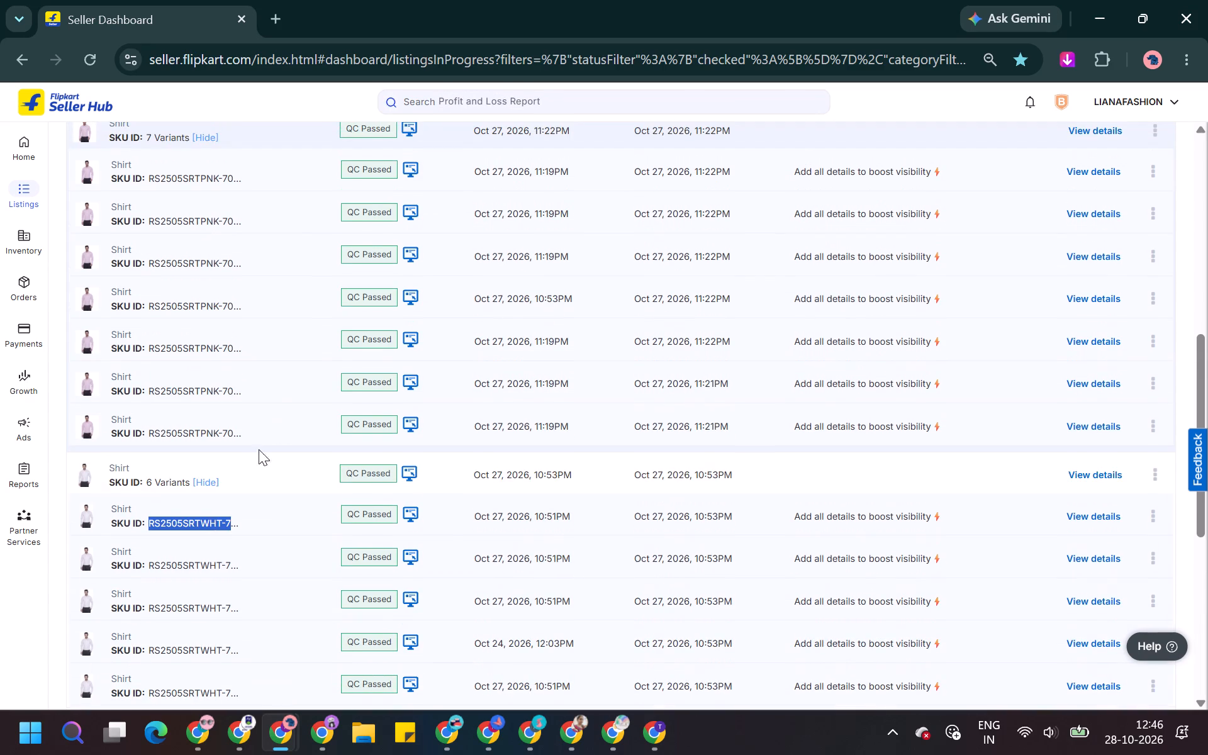
{"action": "triple_click", "coordinate": [215, 428]}
{"action": "key", "text": "ctrl+c"}
{"action": "key", "text": "alt+Tab"}
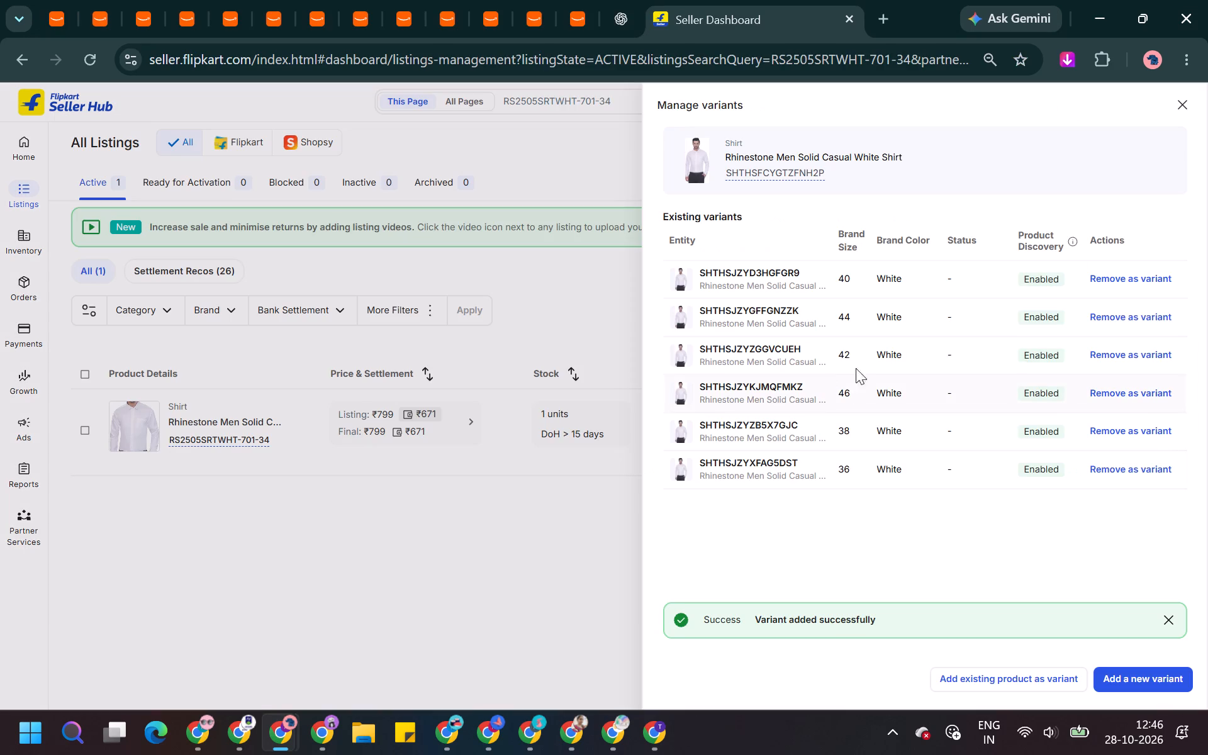
{"action": "left_click", "coordinate": [968, 678]}
{"action": "left_click", "coordinate": [775, 233]}
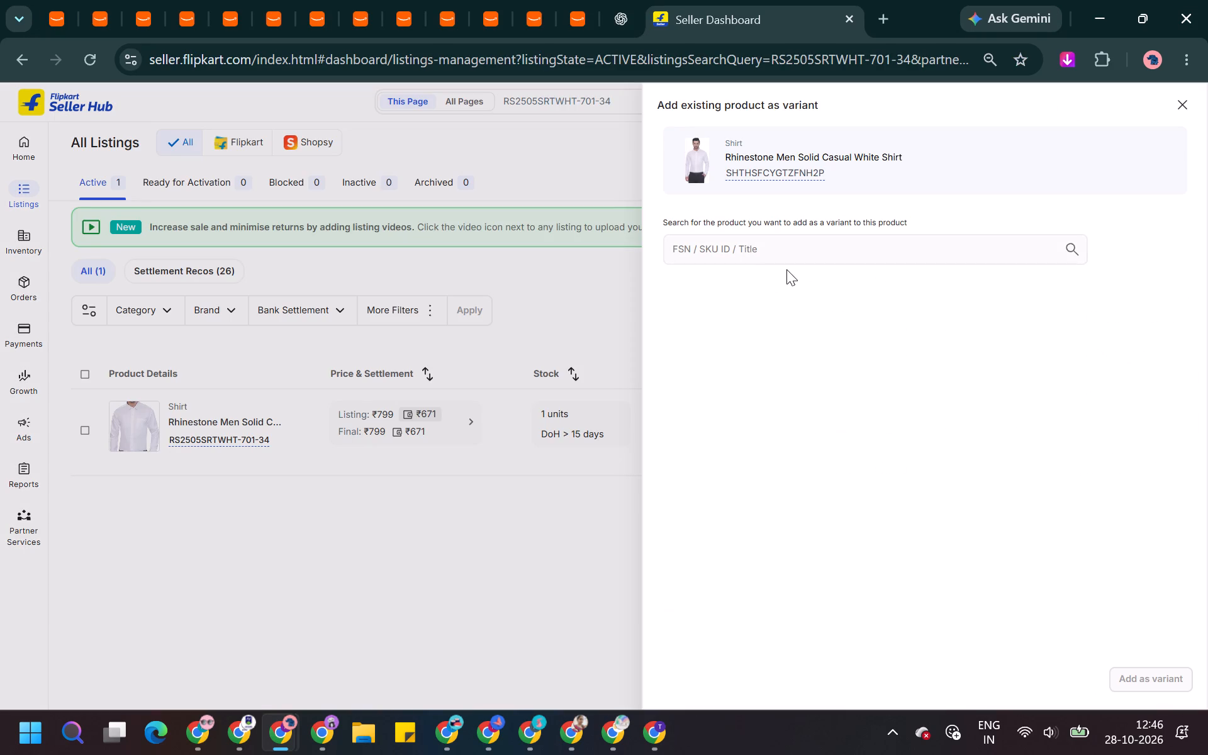
{"action": "left_click", "coordinate": [786, 269]}
{"action": "left_click", "coordinate": [784, 250]}
{"action": "key", "text": "ctrl+v"}
{"action": "key", "text": "Return"}
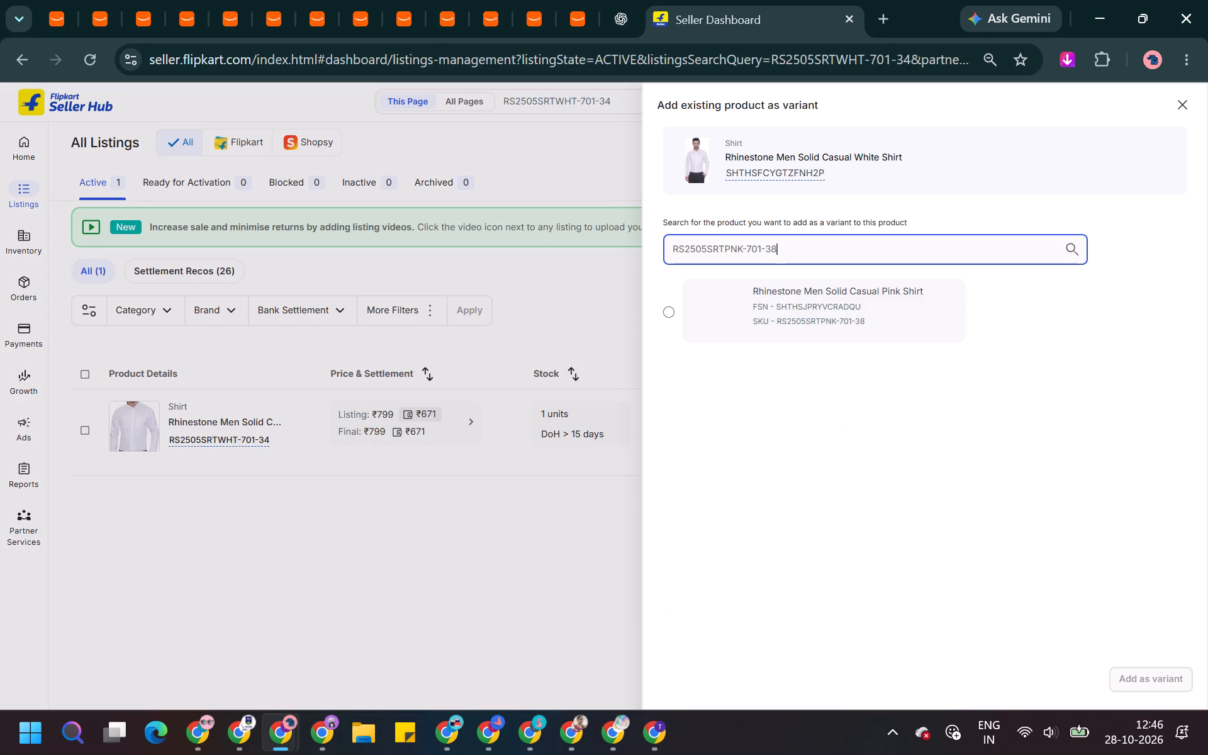
{"action": "left_click", "coordinate": [778, 306]}
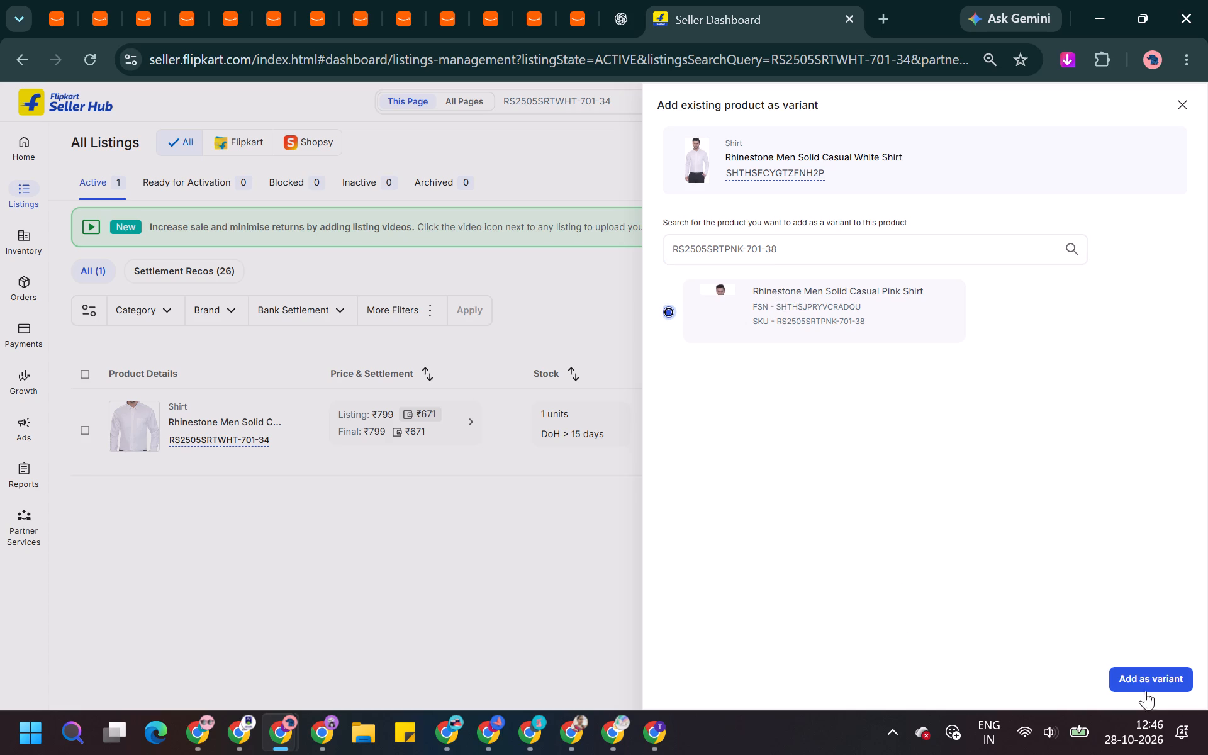
{"action": "left_click", "coordinate": [1157, 682]}
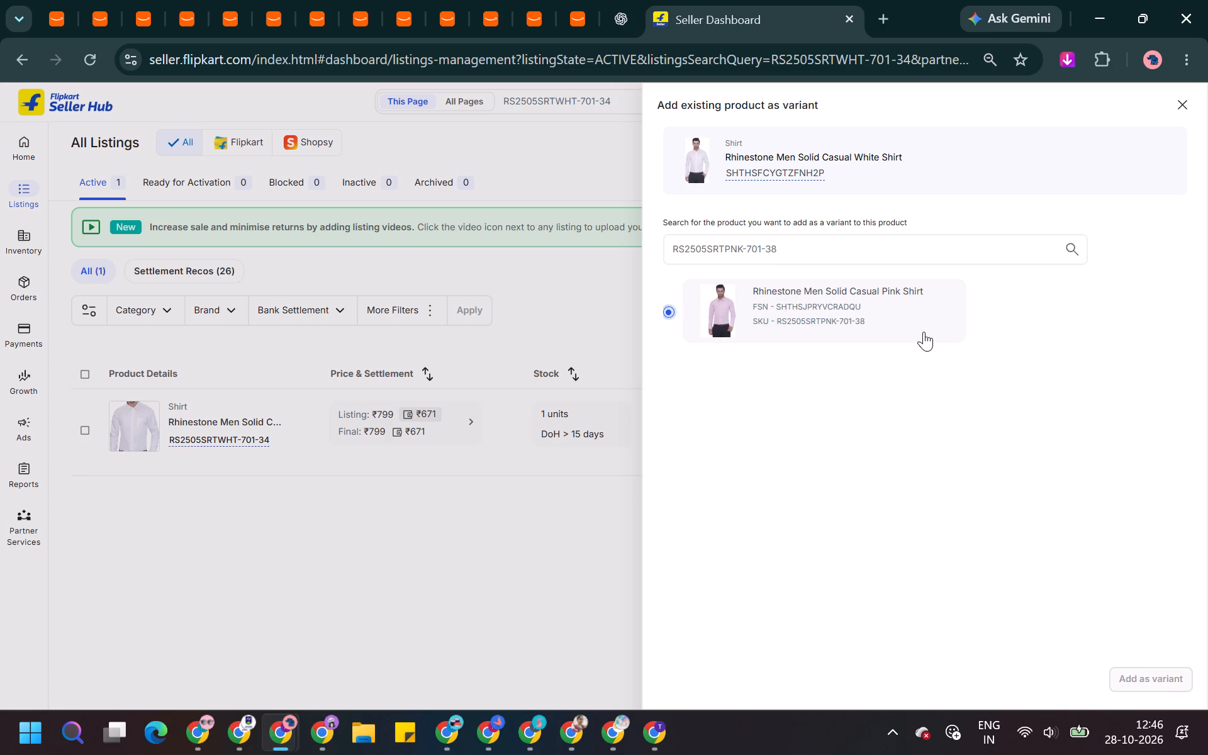
Add existing product RS2505SRTPNK-701-40, copied from the sixth row of the pink shirt group, as a variant.
{"action": "key", "text": "alt+Tab"}
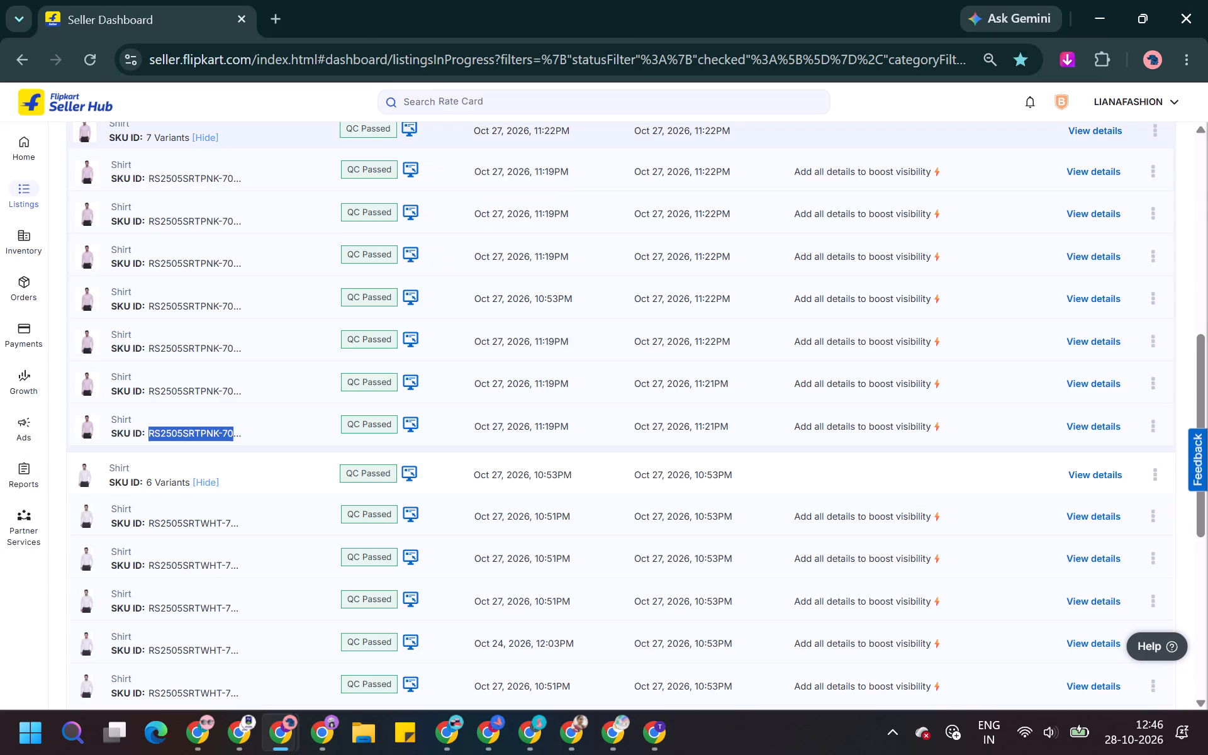
{"action": "triple_click", "coordinate": [204, 389]}
{"action": "key", "text": "ctrl+c"}
{"action": "key", "text": "ctrl+c"}
{"action": "key", "text": "alt+Tab"}
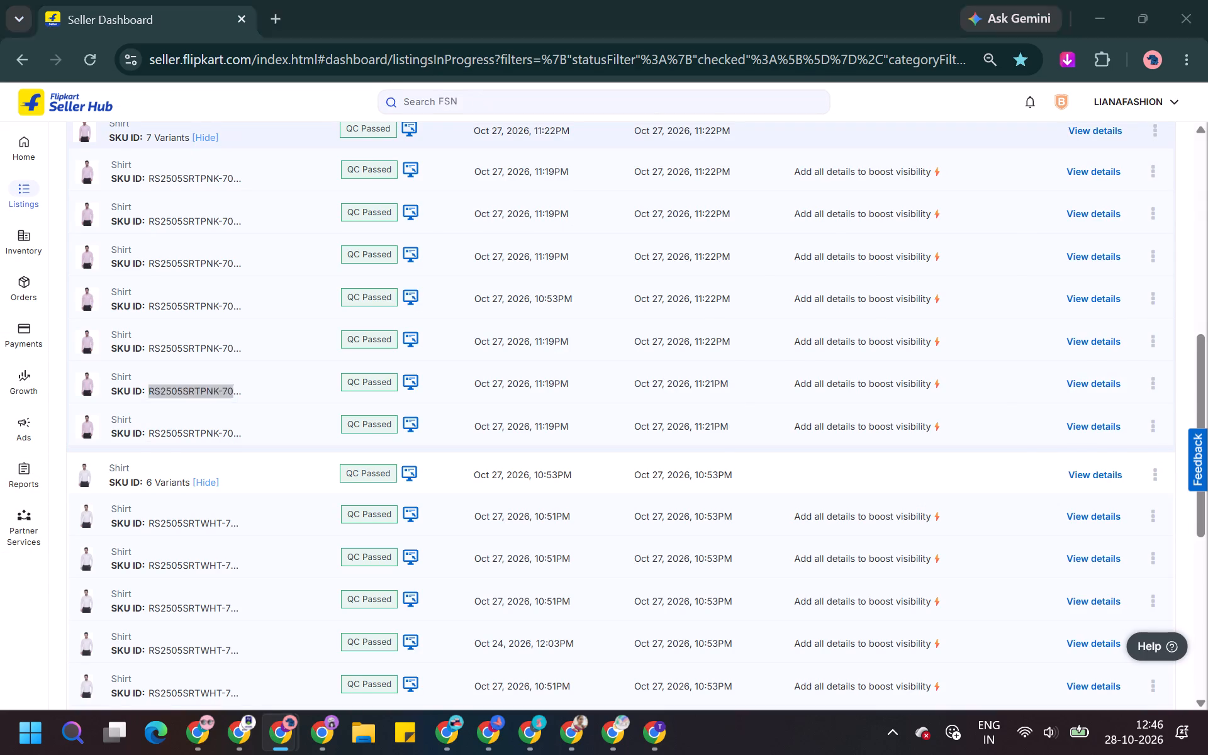
{"action": "left_click", "coordinate": [1008, 686]}
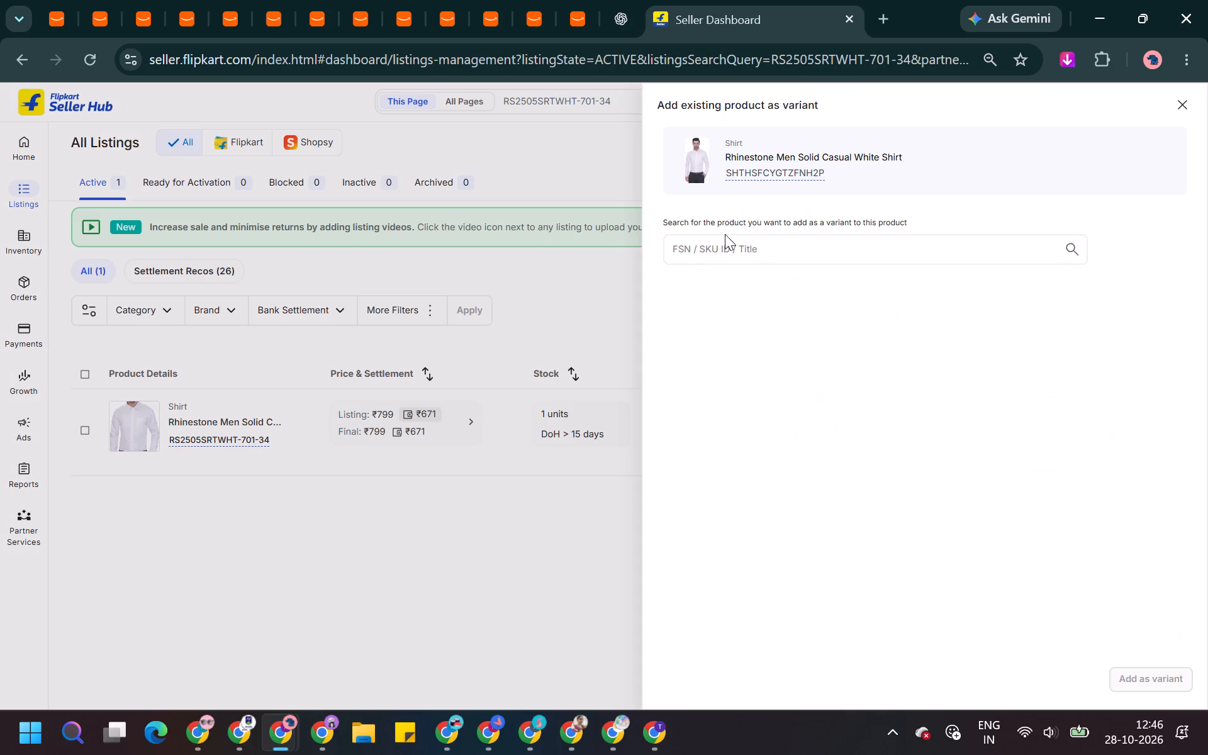
{"action": "left_click", "coordinate": [727, 235]}
{"action": "left_click", "coordinate": [737, 255]}
{"action": "key", "text": "ctrl+v"}
{"action": "key", "text": "Return"}
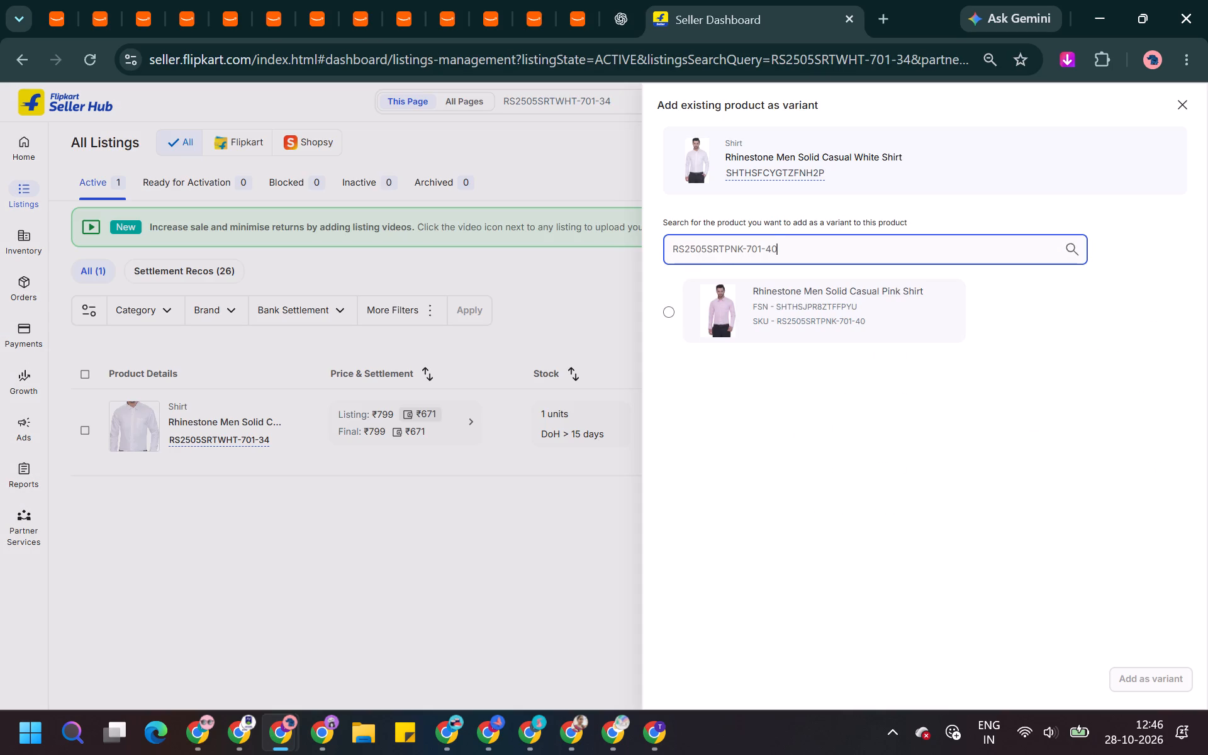
{"action": "left_click", "coordinate": [785, 305]}
{"action": "left_click", "coordinate": [1183, 676]}
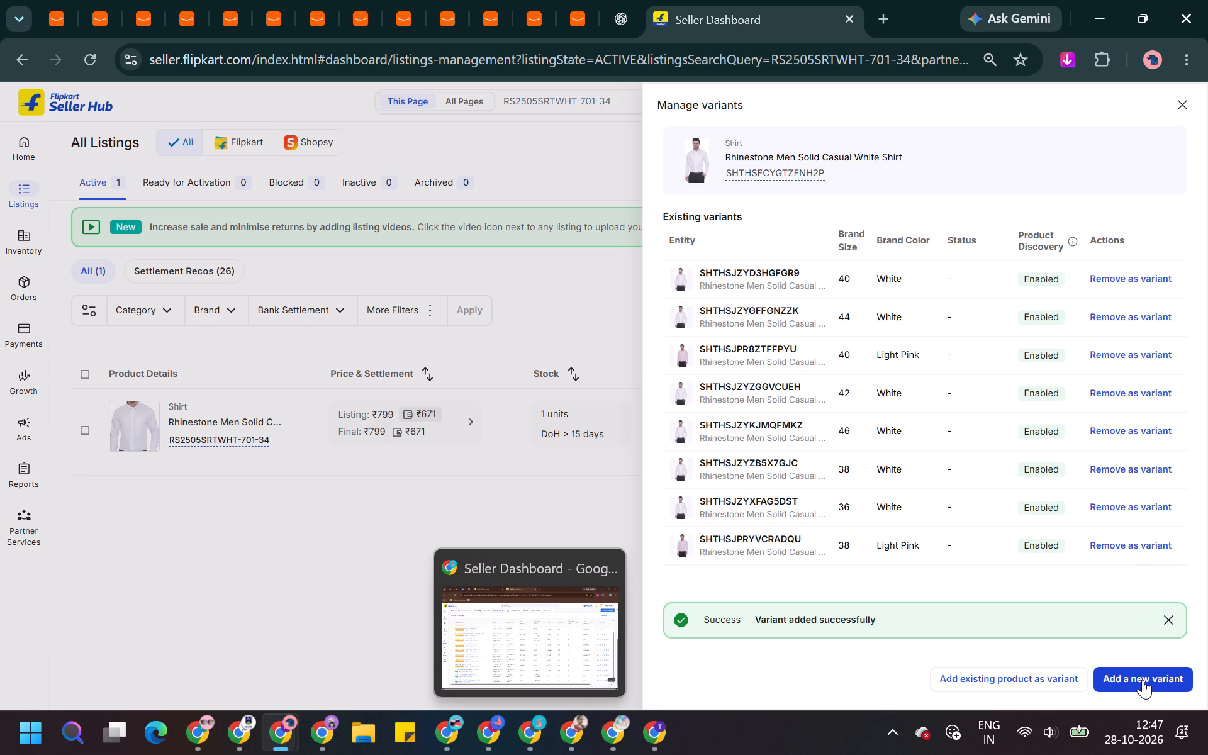
Add existing product RS2505SRTPNK-701-44, copied from the fifth row of the pink shirt group, as a variant.
{"action": "key", "text": "alt+Tab"}
{"action": "double_click", "coordinate": [213, 350]}
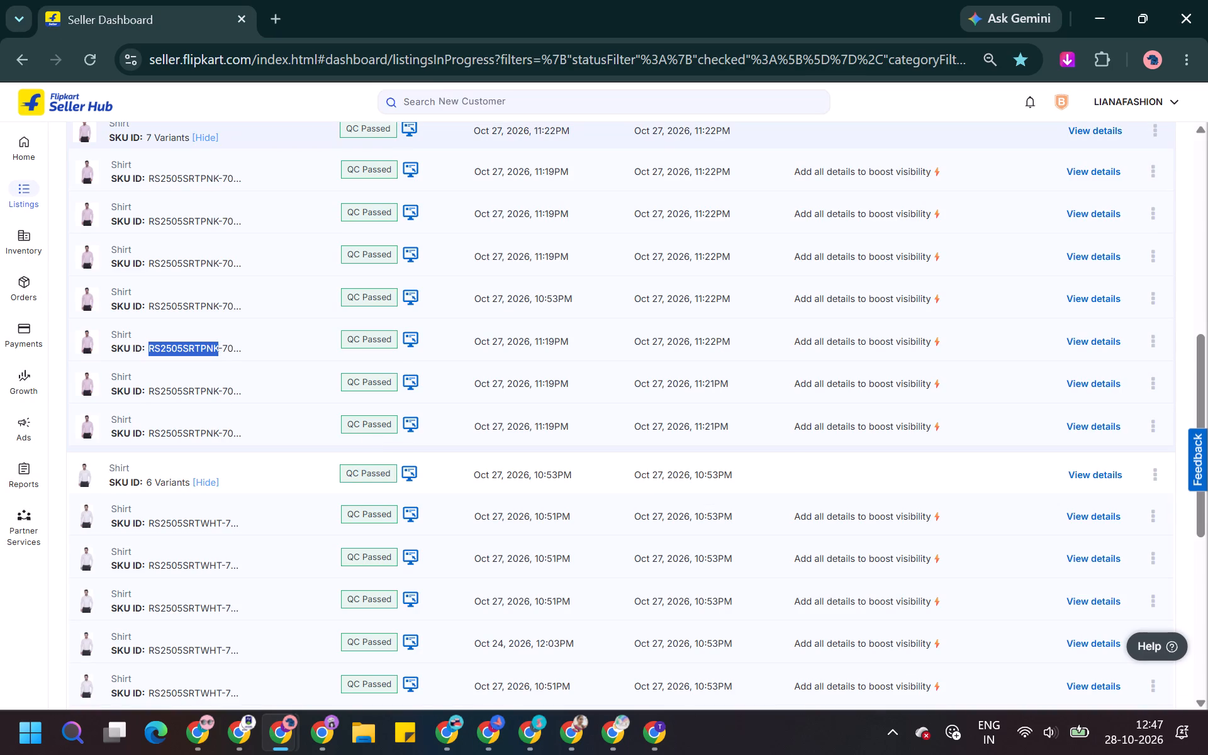
{"action": "double_click", "coordinate": [213, 350], "text": "ctrl"}
{"action": "key", "text": "ctrl+c"}
{"action": "key", "text": "alt+Tab"}
{"action": "left_click", "coordinate": [1034, 670]}
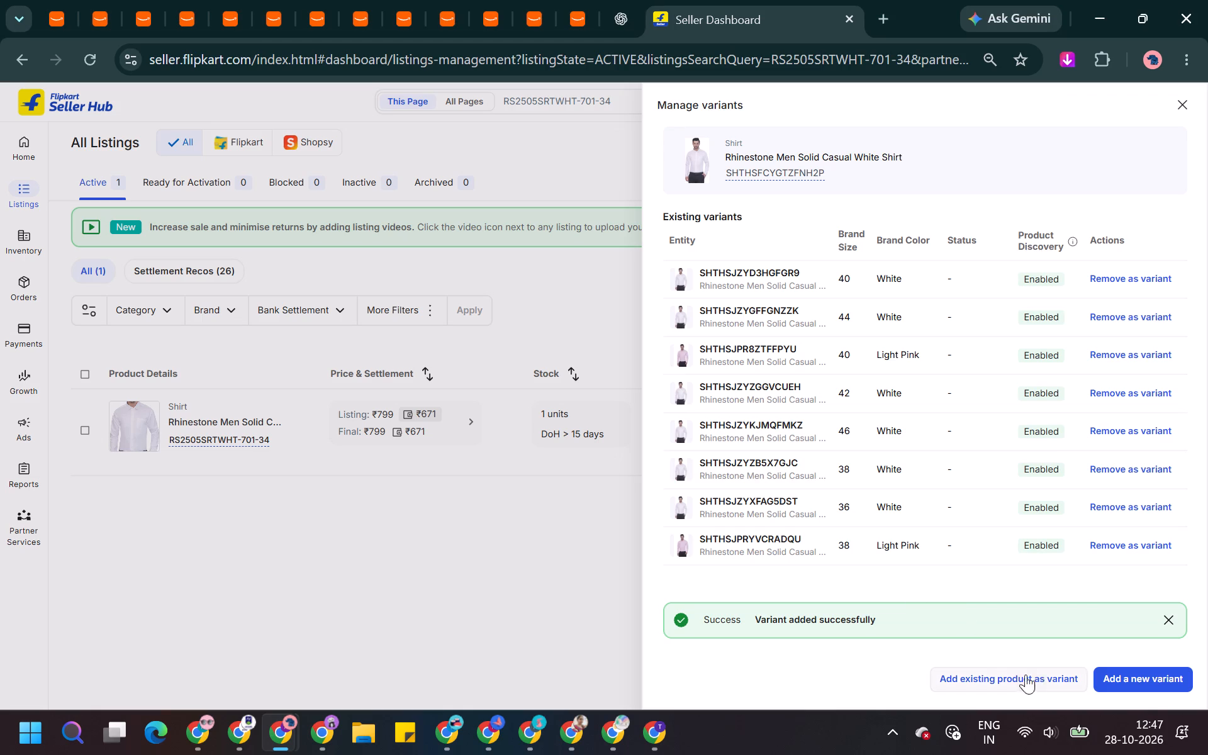
{"action": "left_click", "coordinate": [756, 275]}
{"action": "left_click", "coordinate": [758, 238]}
{"action": "key", "text": "ctrl+v"}
{"action": "key", "text": "Return"}
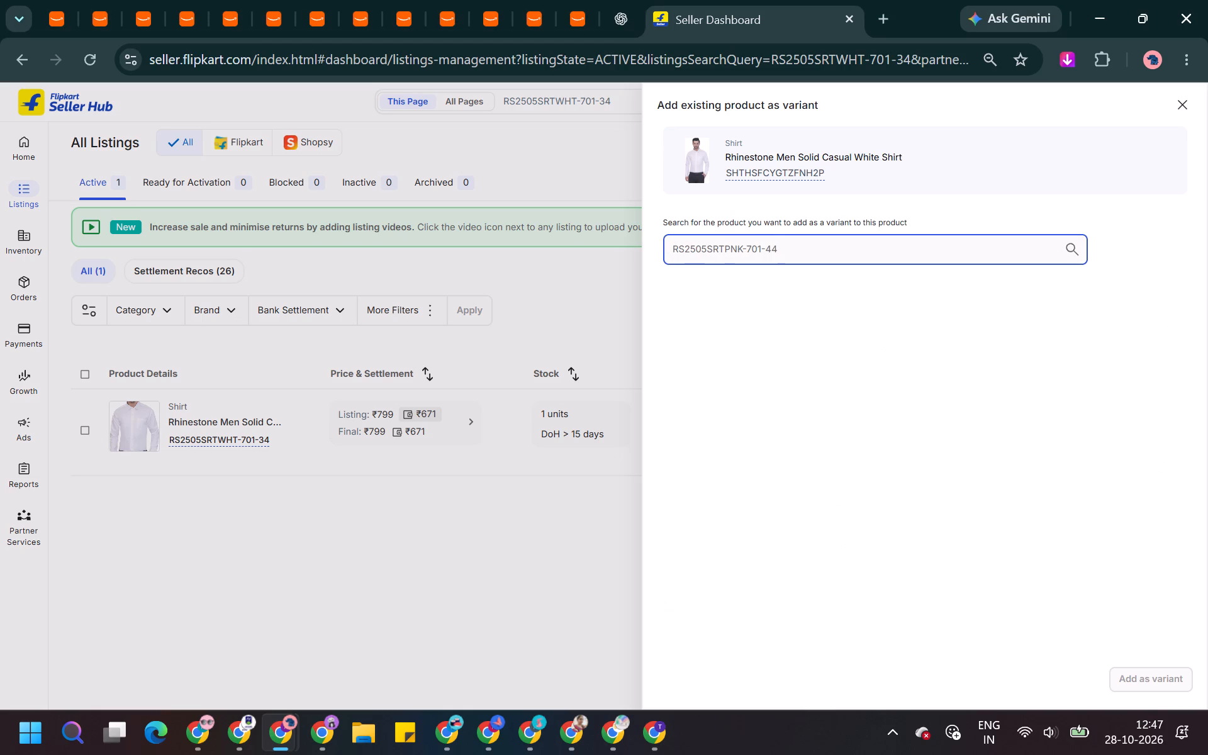
{"action": "left_click", "coordinate": [786, 299]}
{"action": "left_click", "coordinate": [1128, 674]}
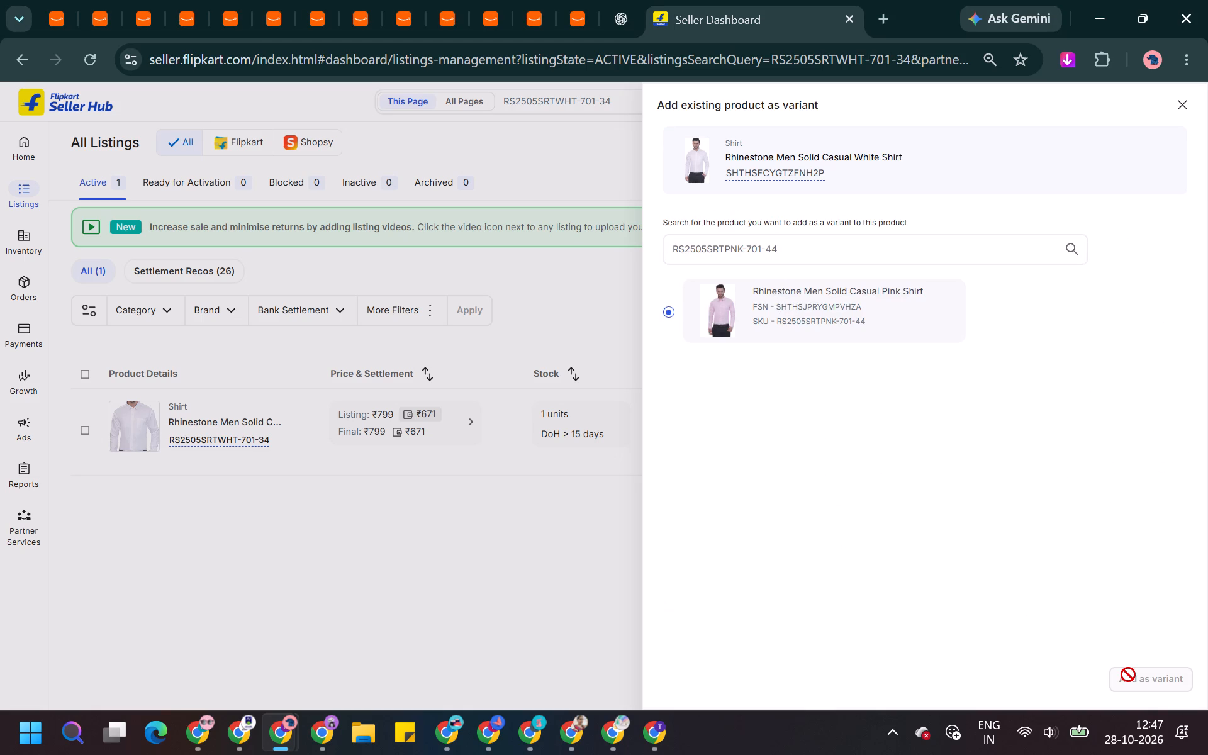
Add existing product RS2505SRTPNK-701-34, copied from the fourth row of the pink shirt group, as a variant.
{"action": "key", "text": "alt+Tab"}
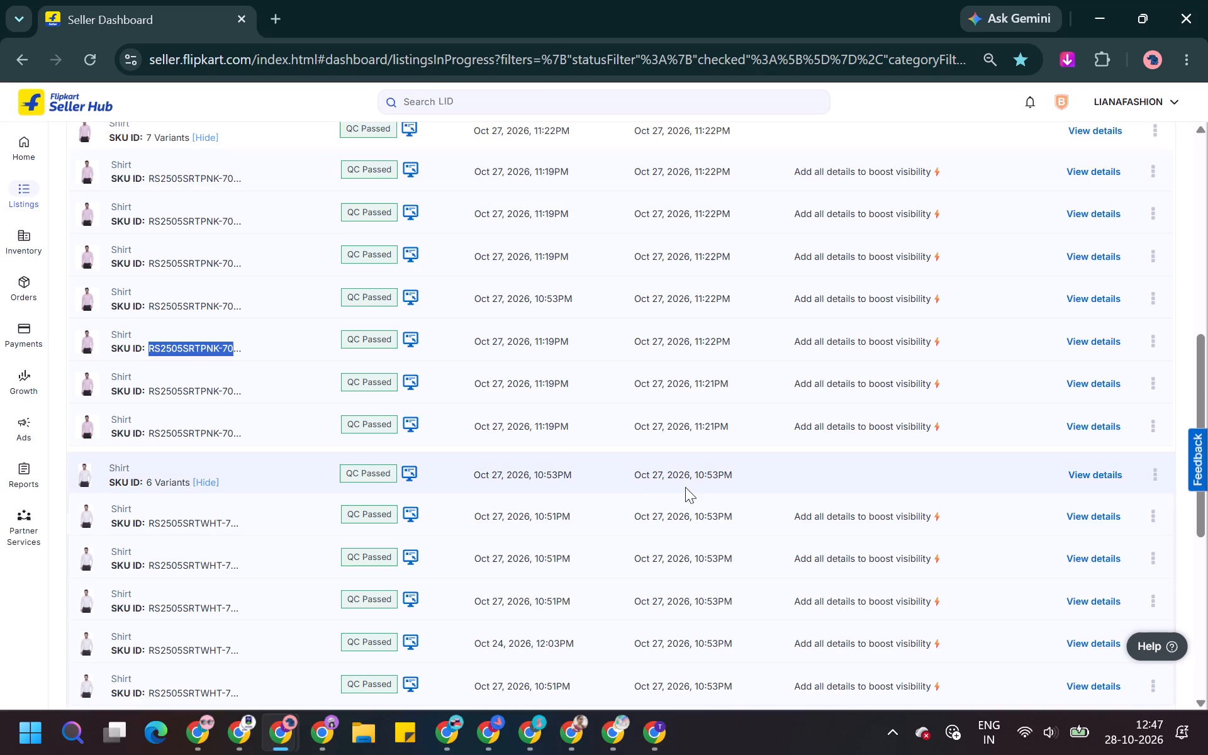
{"action": "triple_click", "coordinate": [221, 300]}
{"action": "key", "text": "ctrl+c"}
{"action": "key", "text": "alt+Tab"}
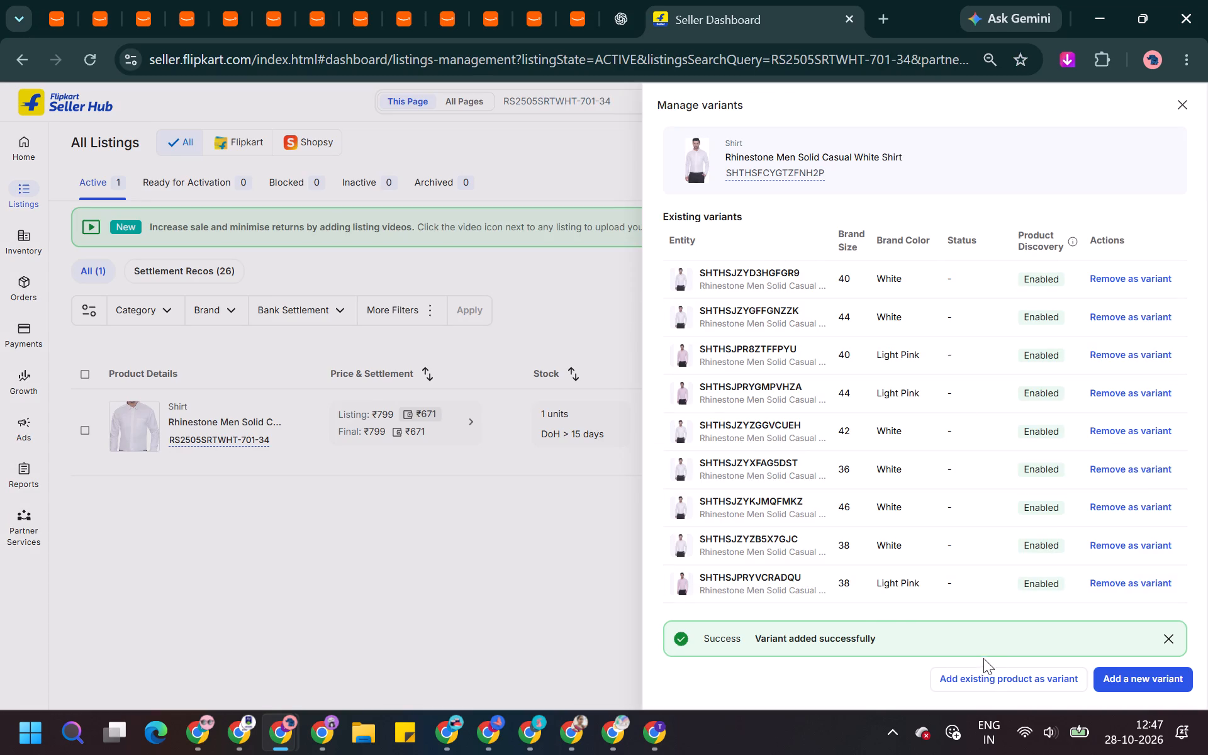
{"action": "left_click", "coordinate": [1000, 673]}
{"action": "left_click", "coordinate": [727, 251]}
{"action": "key", "text": "ctrl+v"}
{"action": "key", "text": "Return"}
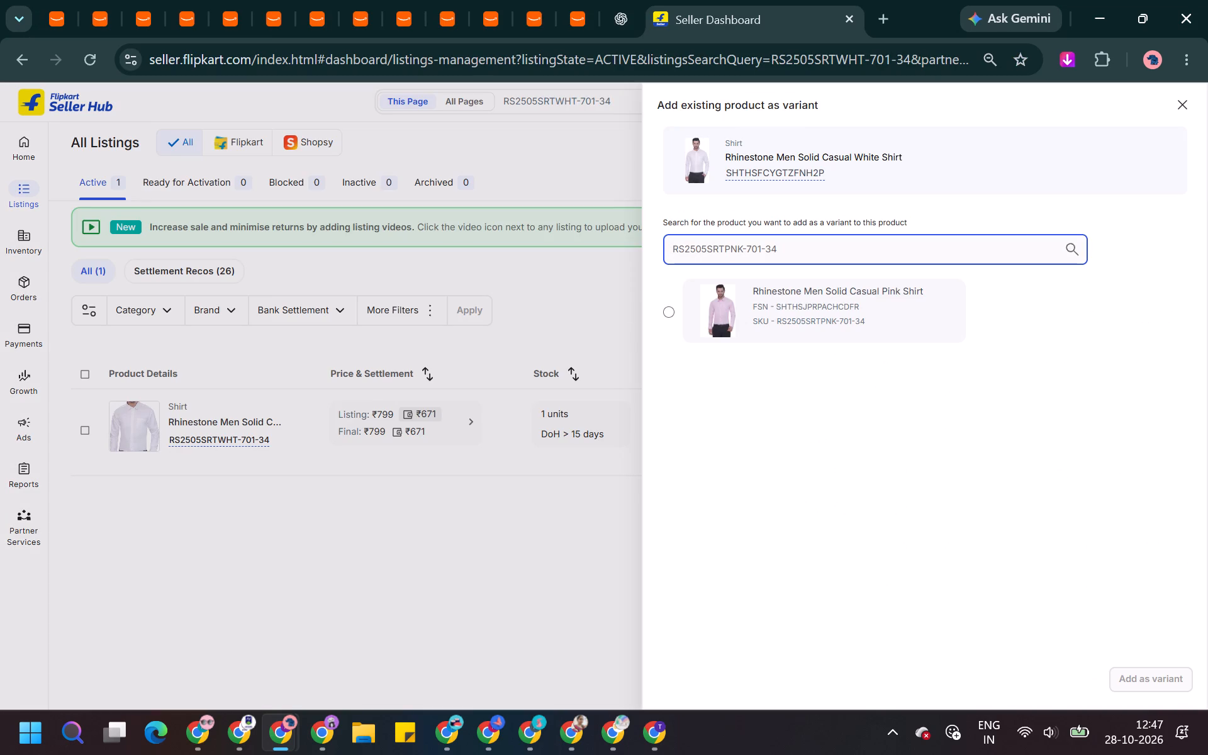
{"action": "left_click", "coordinate": [737, 308]}
{"action": "left_click", "coordinate": [1129, 678]}
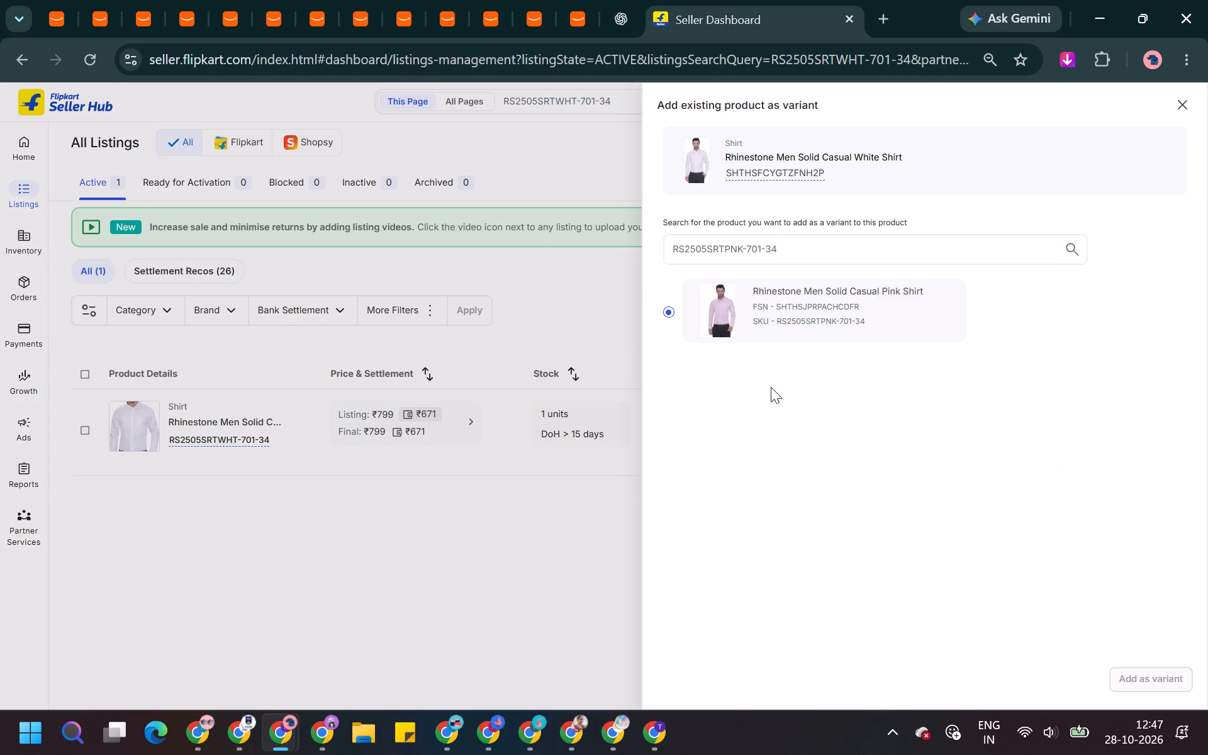
{"action": "scroll", "coordinate": [771, 387], "scroll_direction": "down", "scroll_amount": 1}
Add existing product RS2505SRTPNK-701-36, copied from the third row of the pink shirt group, as a variant.
{"action": "key", "text": "alt+Tab"}
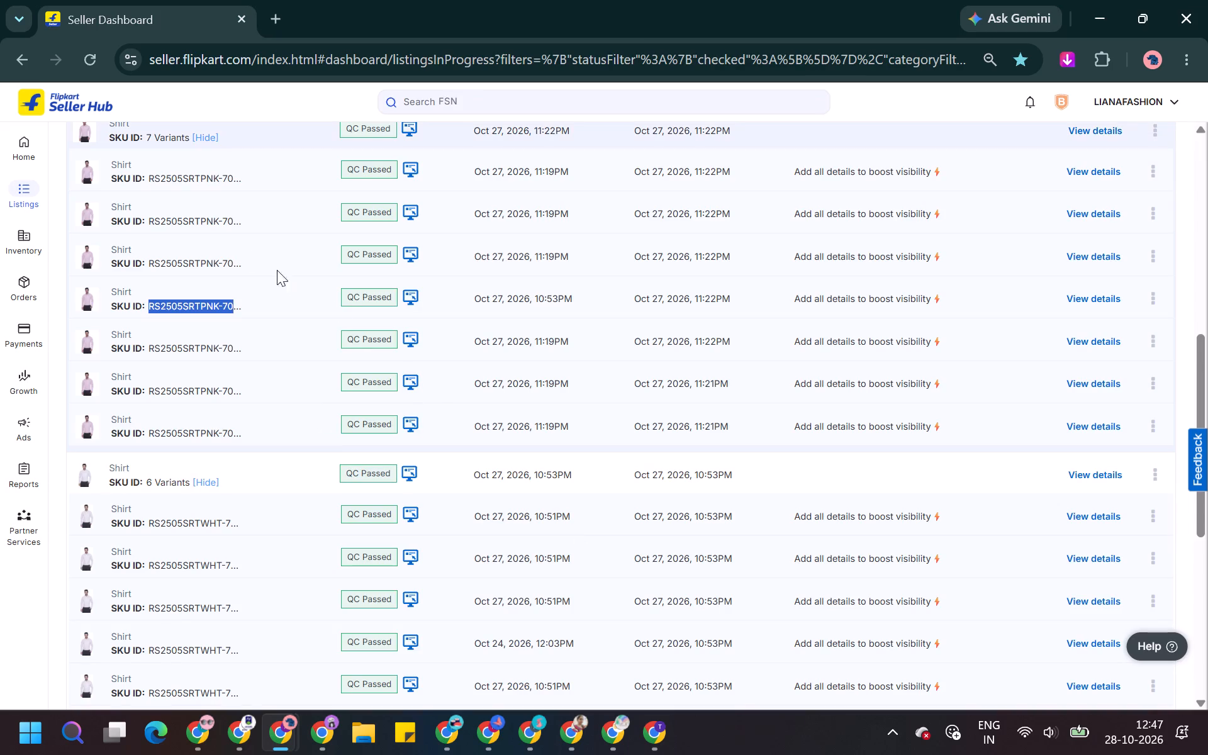
{"action": "triple_click", "coordinate": [230, 262]}
{"action": "key", "text": "ctrl+c"}
{"action": "key", "text": "alt+Tab"}
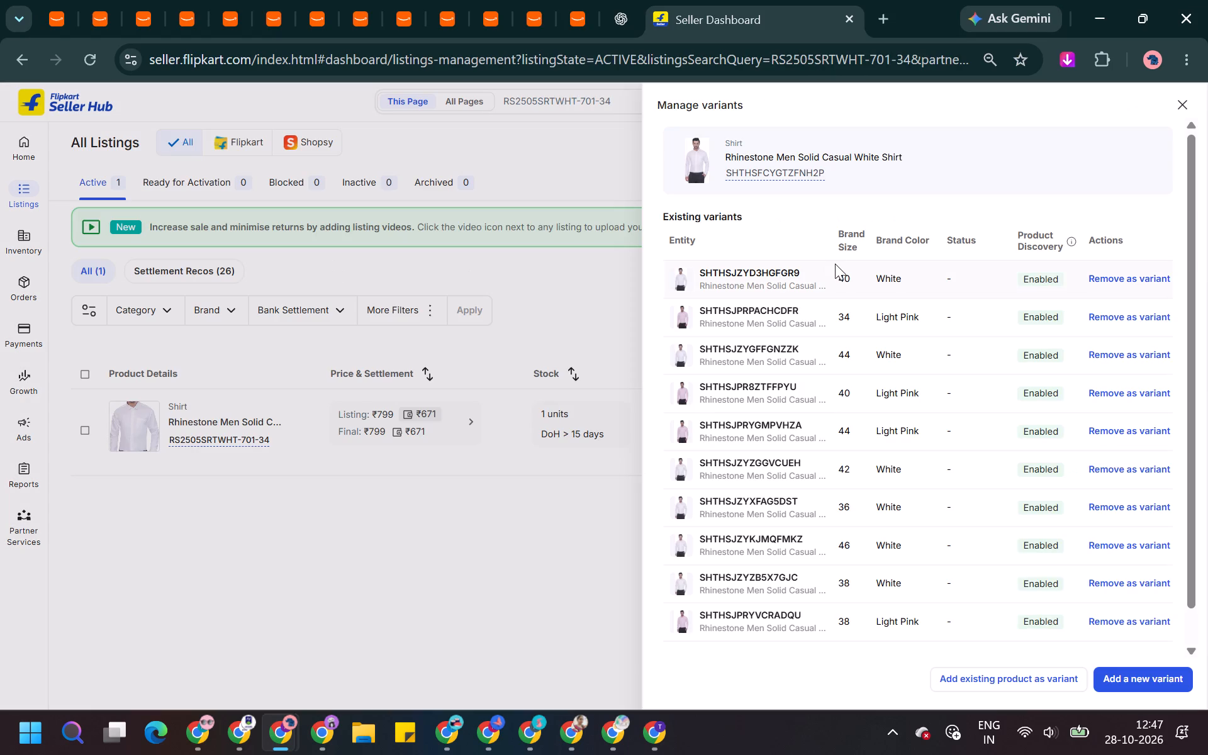
{"action": "left_click", "coordinate": [1005, 679]}
{"action": "left_click", "coordinate": [753, 247]}
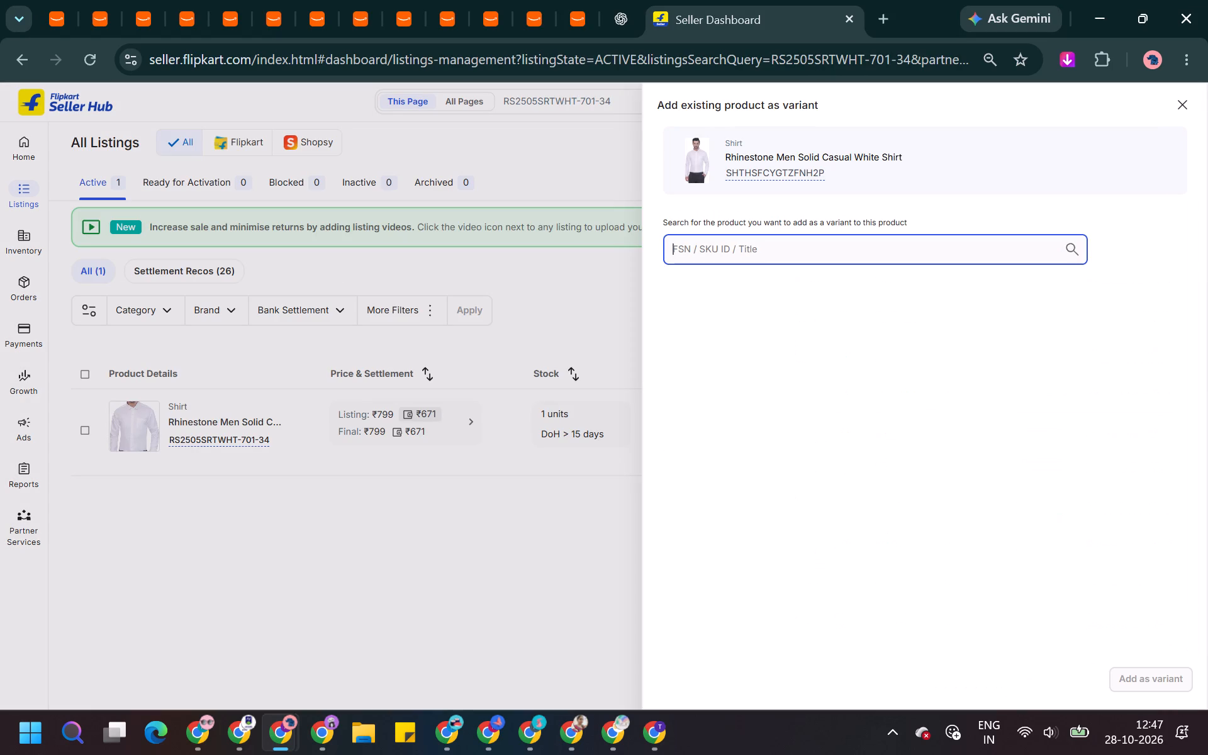
{"action": "key", "text": "ctrl+v"}
{"action": "key", "text": "Return"}
{"action": "left_click", "coordinate": [776, 282]}
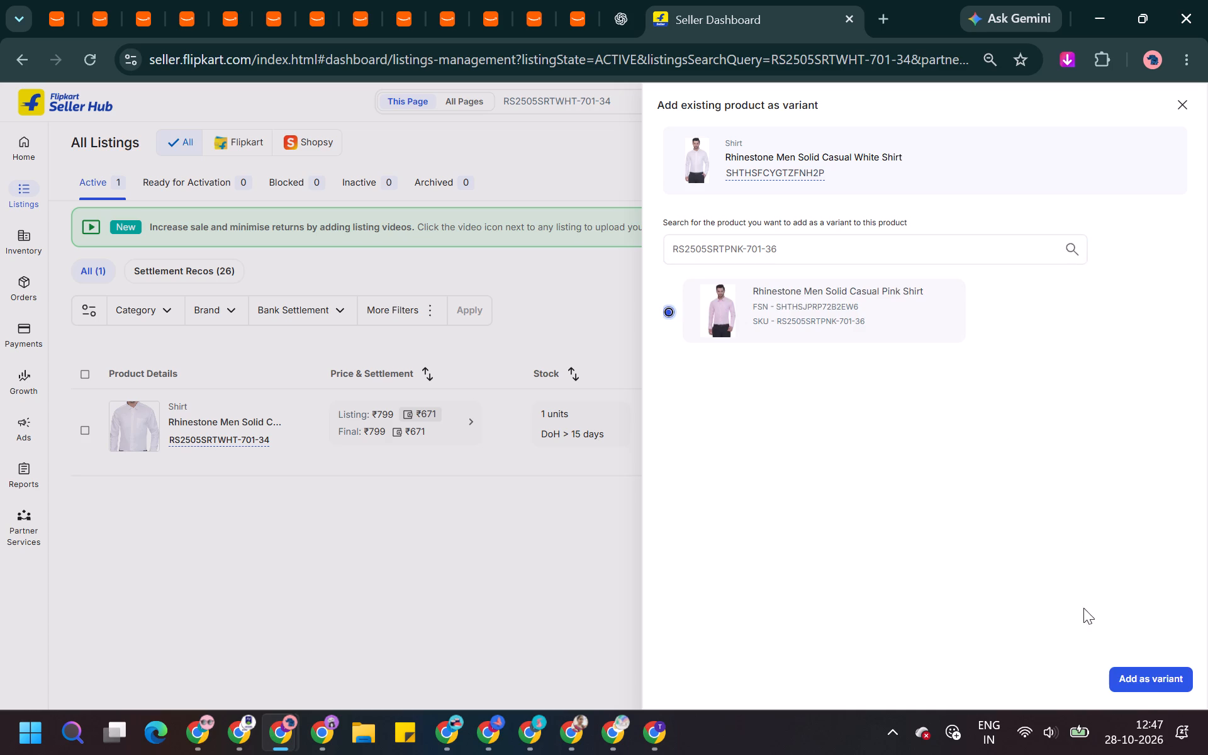
{"action": "left_click", "coordinate": [1158, 691]}
{"action": "left_click", "coordinate": [815, 250]}
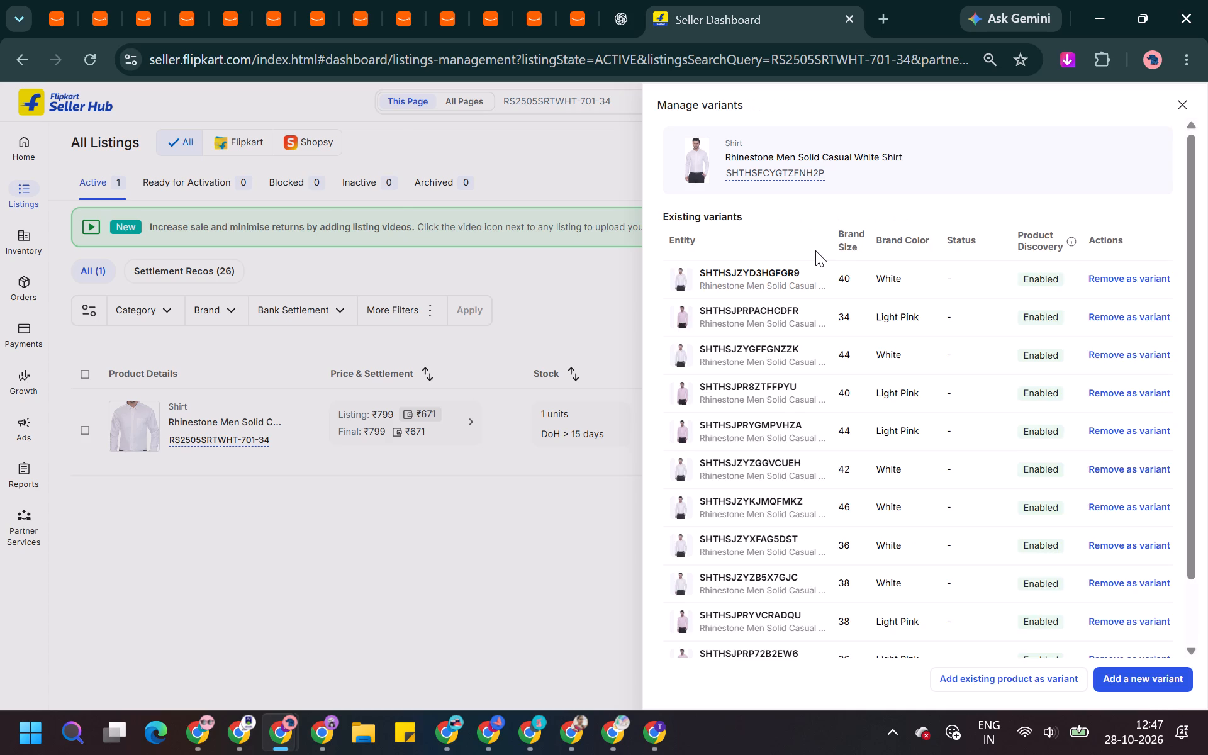
Add existing product RS2505SRTPNK-701-46, copied from the second row of the pink shirt group, as a variant.
{"action": "key", "text": "alt+Tab"}
{"action": "triple_click", "coordinate": [231, 228]}
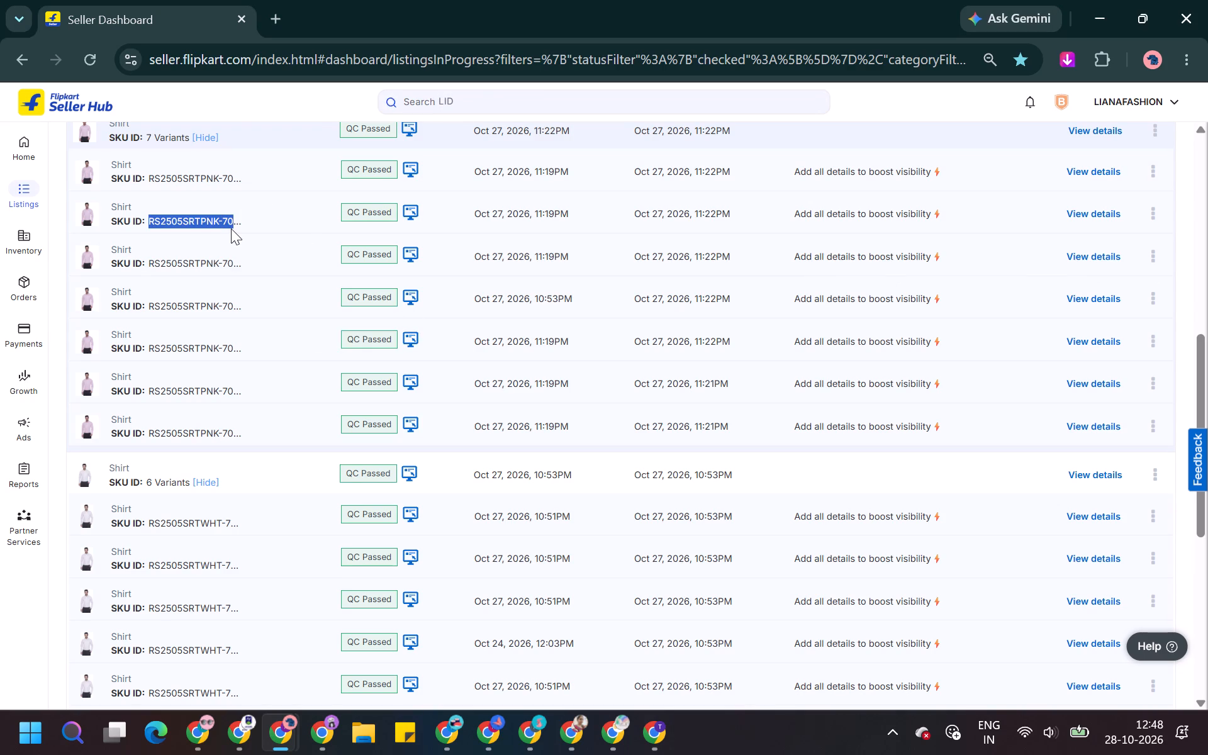
{"action": "key", "text": "ctrl+c"}
{"action": "key", "text": "alt+Tab"}
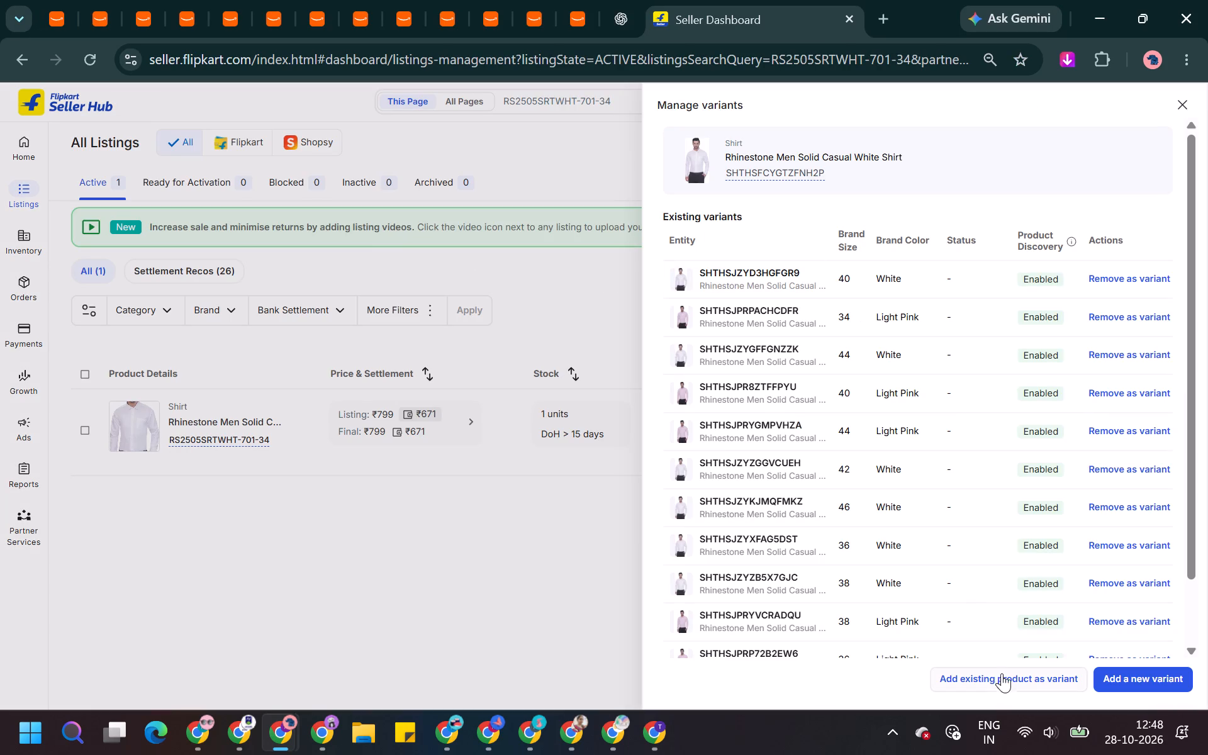
{"action": "left_click", "coordinate": [1005, 676]}
{"action": "left_click", "coordinate": [782, 243]}
{"action": "key", "text": "ctrl+v"}
{"action": "key", "text": "Return"}
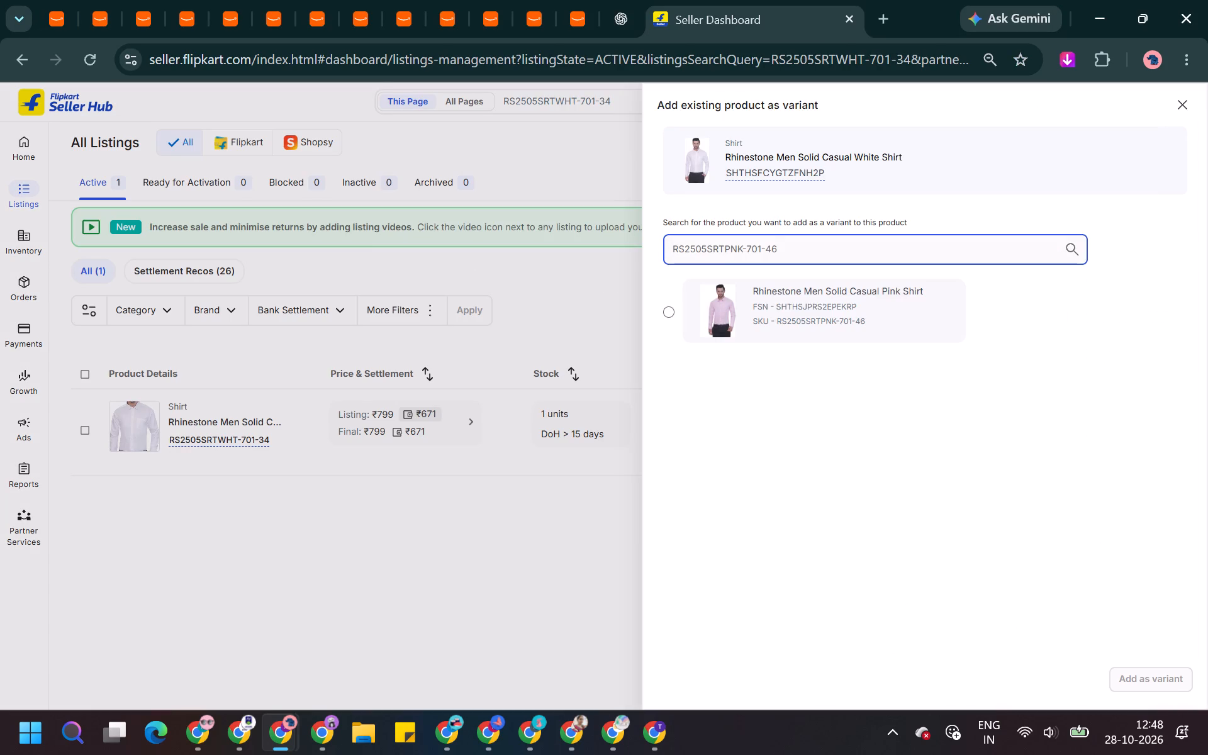
{"action": "left_click", "coordinate": [814, 308]}
{"action": "left_click", "coordinate": [1145, 667]}
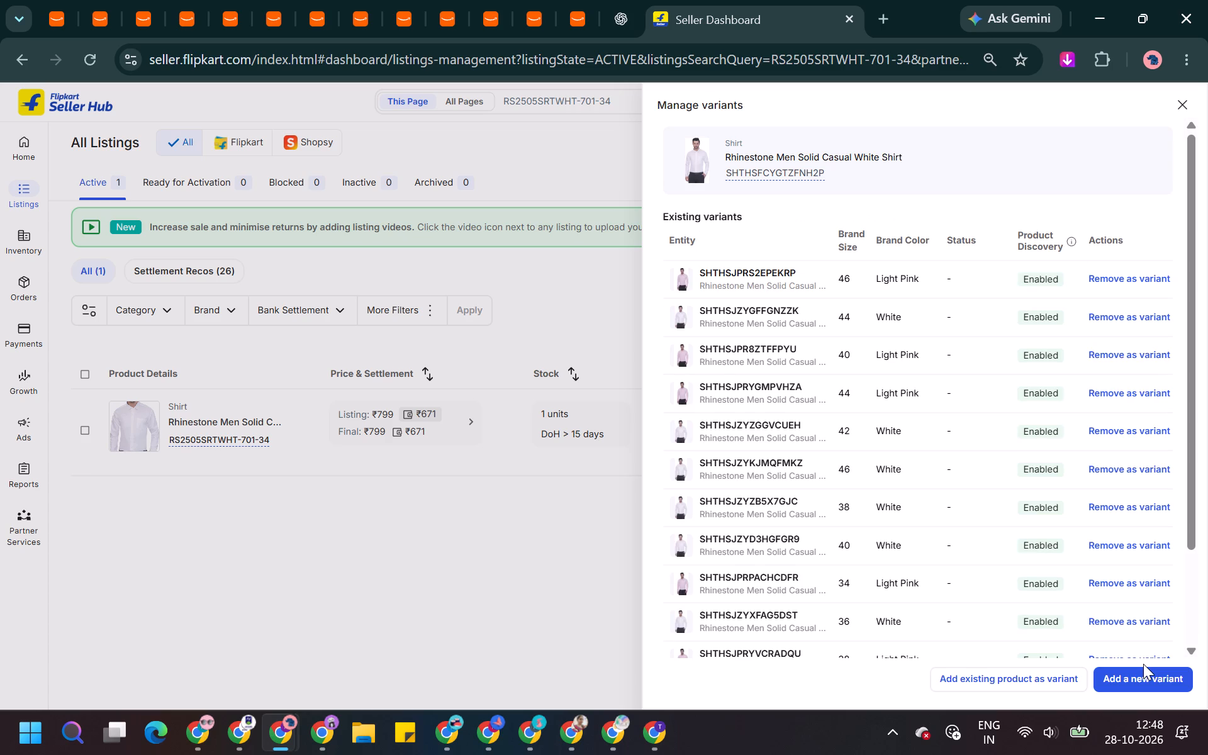
Add existing product RS2505SRTPNK-701-42, copied from the first row of the pink shirt group, as a variant.
{"action": "left_click", "coordinate": [1048, 684]}
{"action": "key", "text": "alt+Tab"}
{"action": "scroll", "coordinate": [169, 206], "scroll_direction": "up", "scroll_amount": 3}
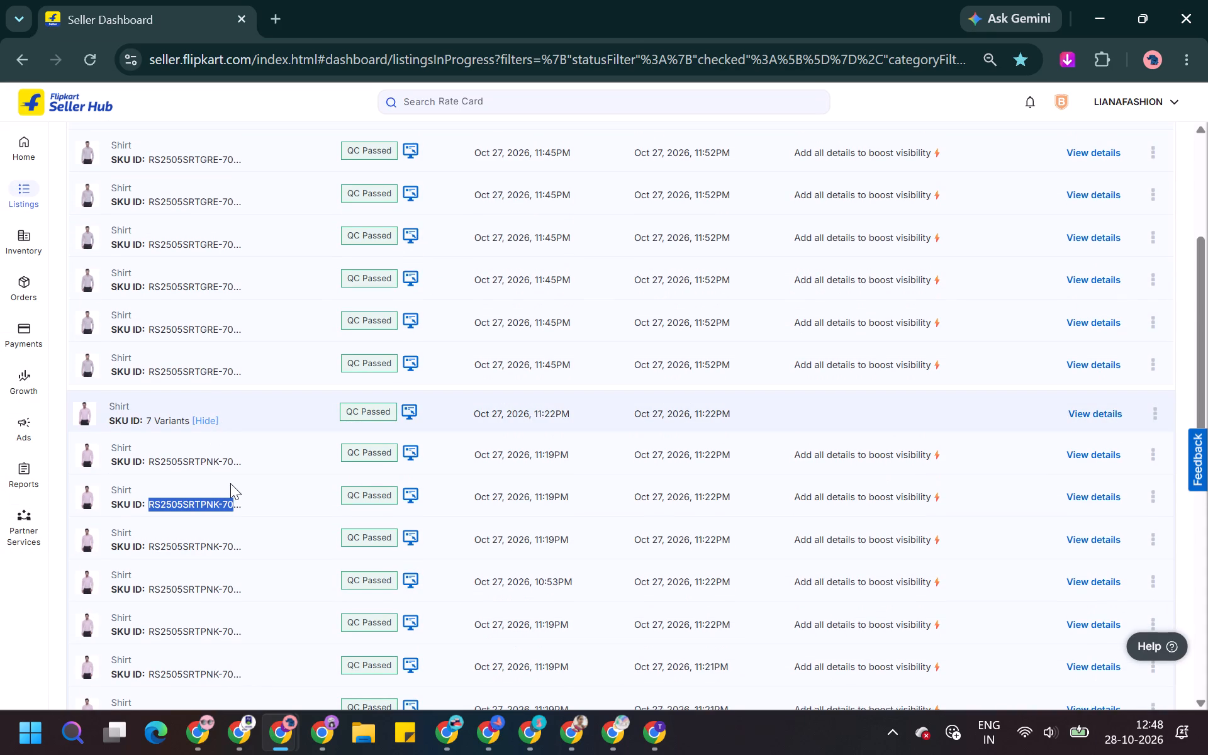
{"action": "triple_click", "coordinate": [226, 461]}
{"action": "key", "text": "ctrl+c"}
{"action": "key", "text": "alt+Tab"}
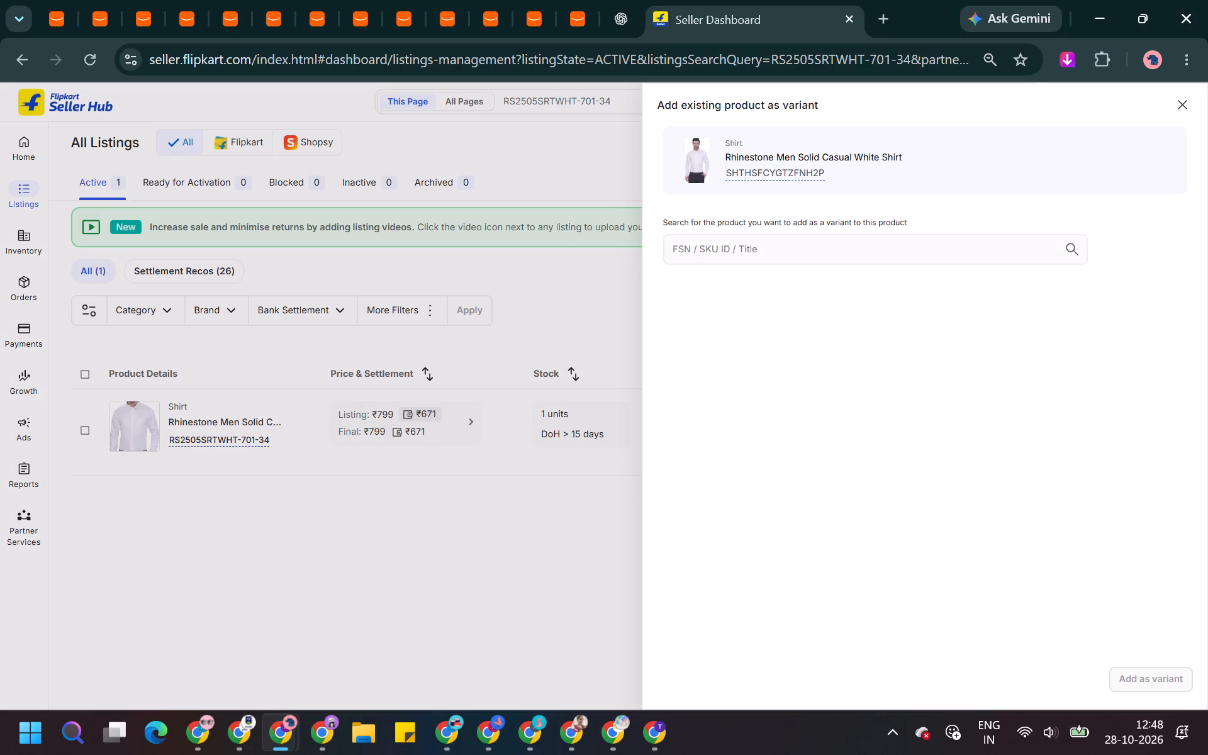
{"action": "left_click", "coordinate": [717, 262]}
{"action": "key", "text": "ctrl+v"}
{"action": "left_click", "coordinate": [720, 223]}
{"action": "left_click", "coordinate": [746, 245]}
{"action": "key", "text": "ctrl+v"}
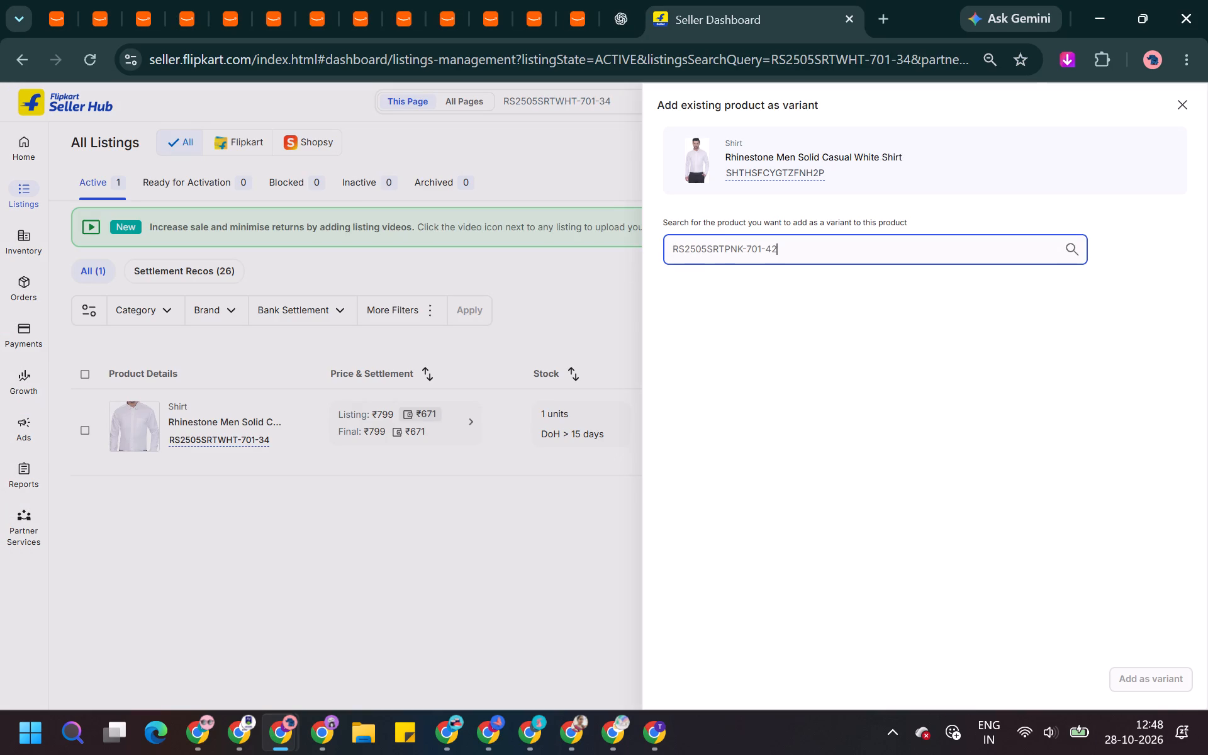
{"action": "key", "text": "Return"}
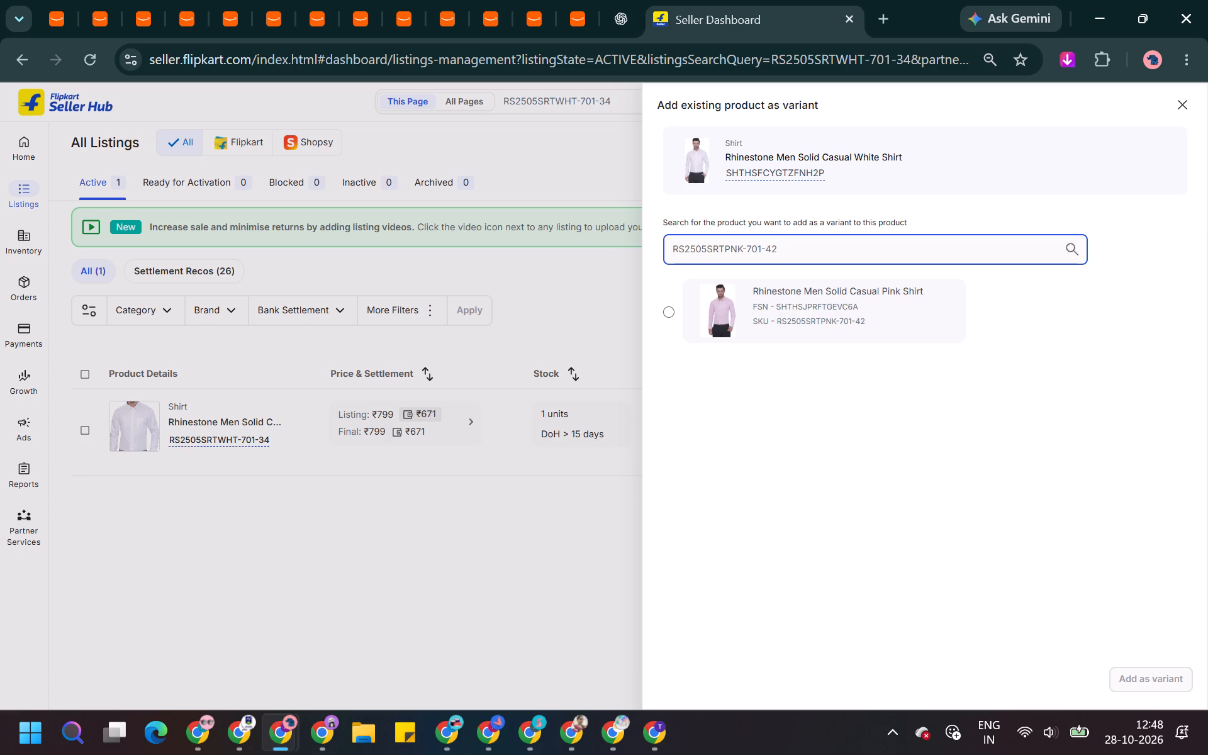
{"action": "left_click", "coordinate": [738, 299]}
{"action": "left_click", "coordinate": [1163, 682]}
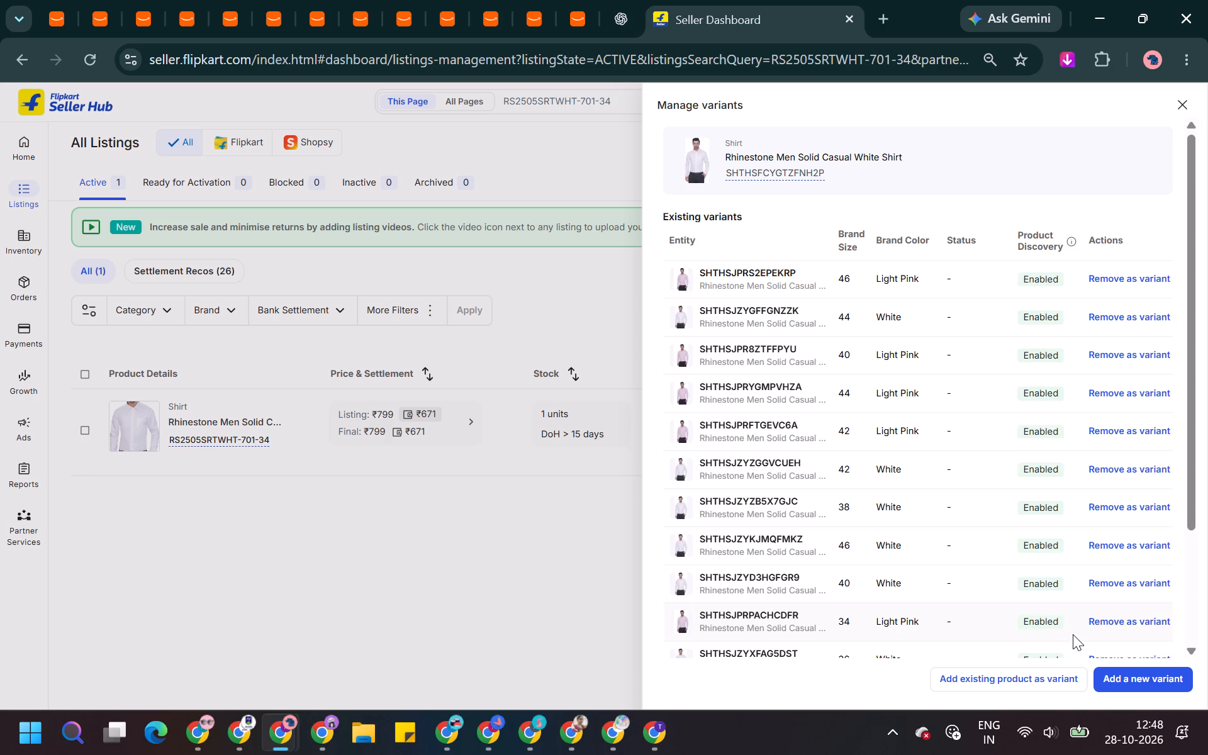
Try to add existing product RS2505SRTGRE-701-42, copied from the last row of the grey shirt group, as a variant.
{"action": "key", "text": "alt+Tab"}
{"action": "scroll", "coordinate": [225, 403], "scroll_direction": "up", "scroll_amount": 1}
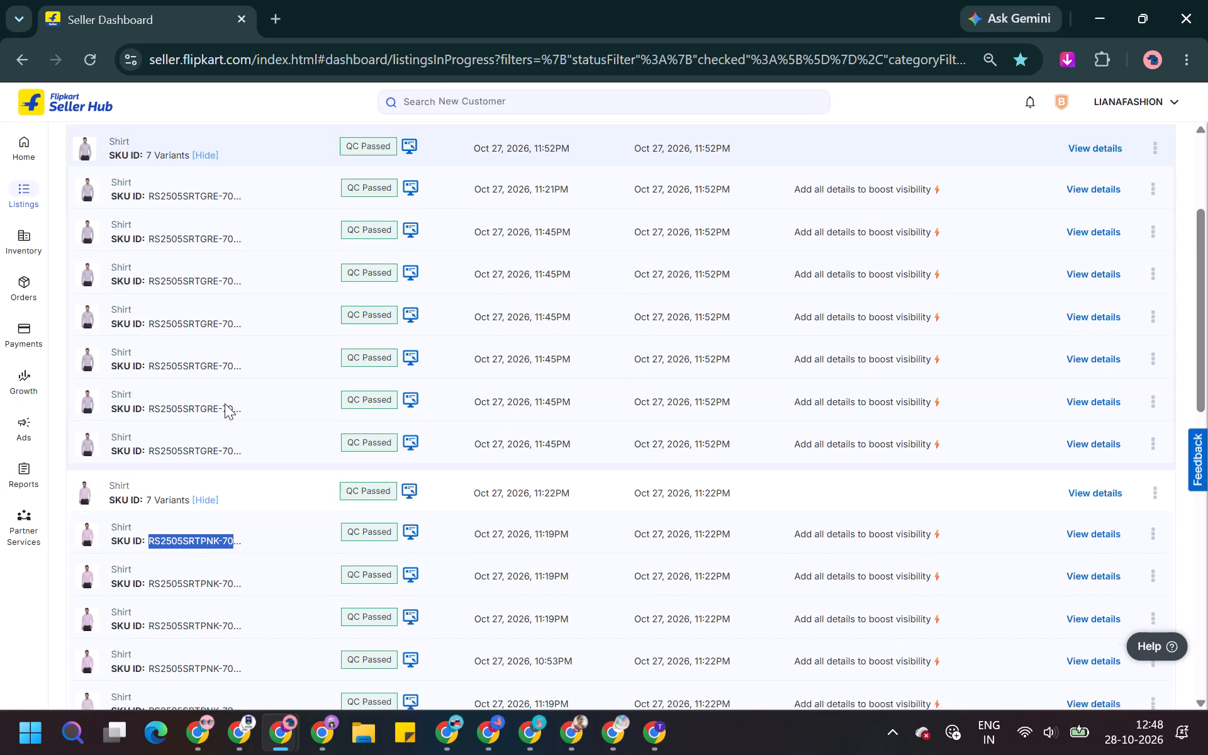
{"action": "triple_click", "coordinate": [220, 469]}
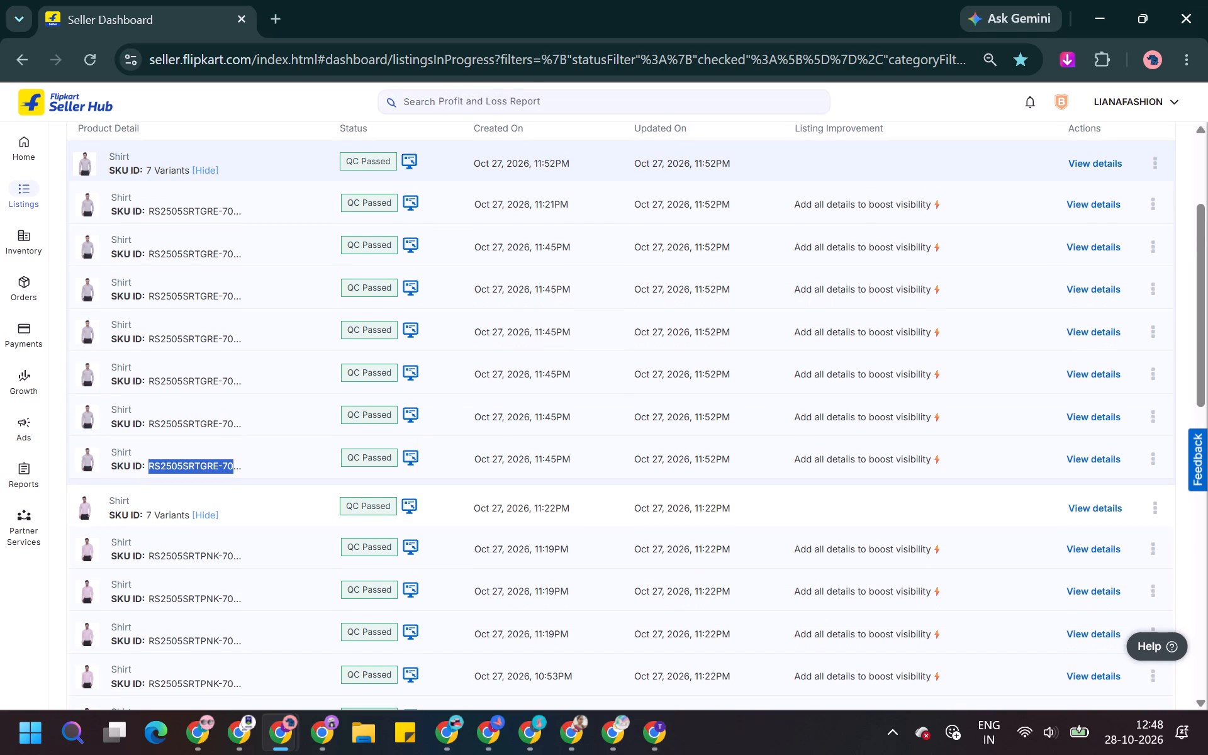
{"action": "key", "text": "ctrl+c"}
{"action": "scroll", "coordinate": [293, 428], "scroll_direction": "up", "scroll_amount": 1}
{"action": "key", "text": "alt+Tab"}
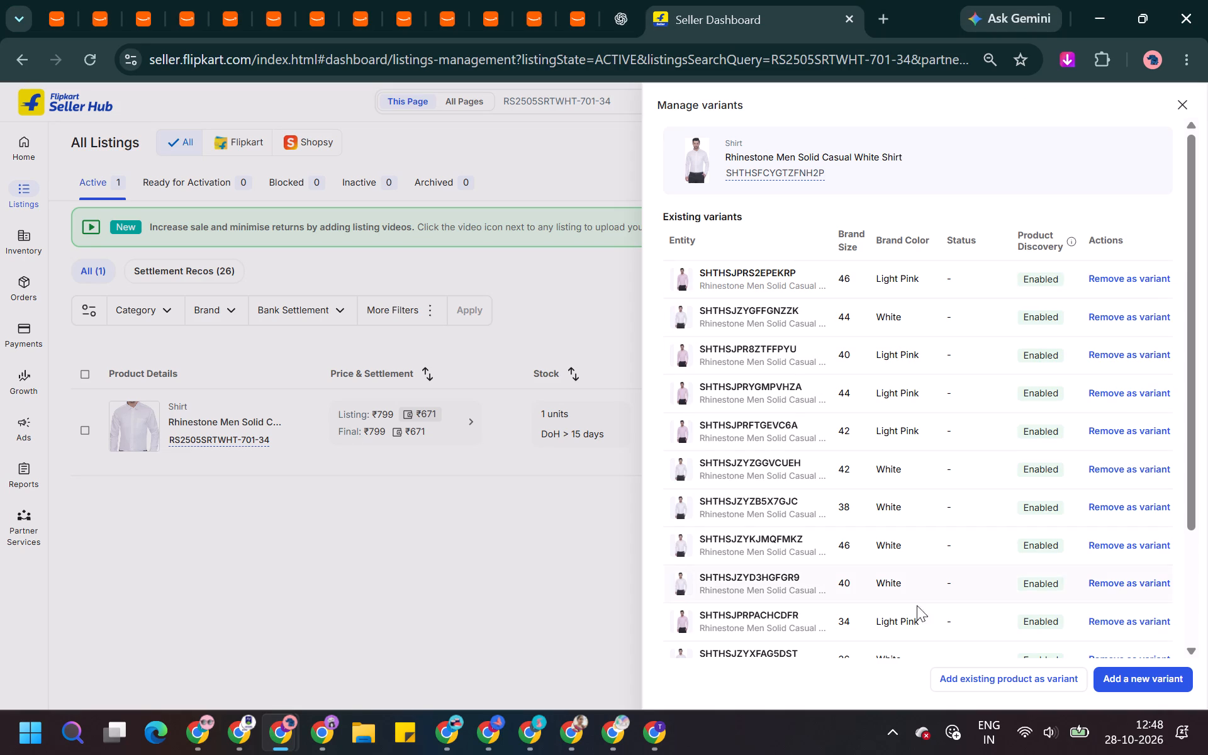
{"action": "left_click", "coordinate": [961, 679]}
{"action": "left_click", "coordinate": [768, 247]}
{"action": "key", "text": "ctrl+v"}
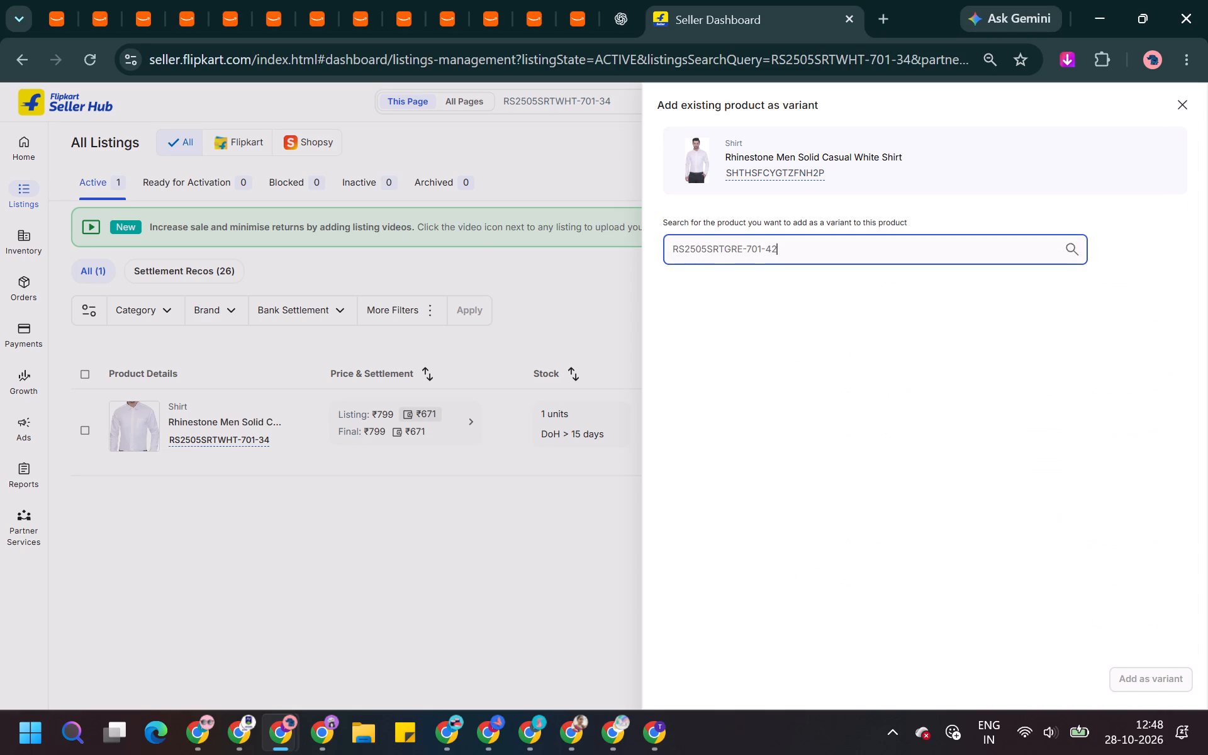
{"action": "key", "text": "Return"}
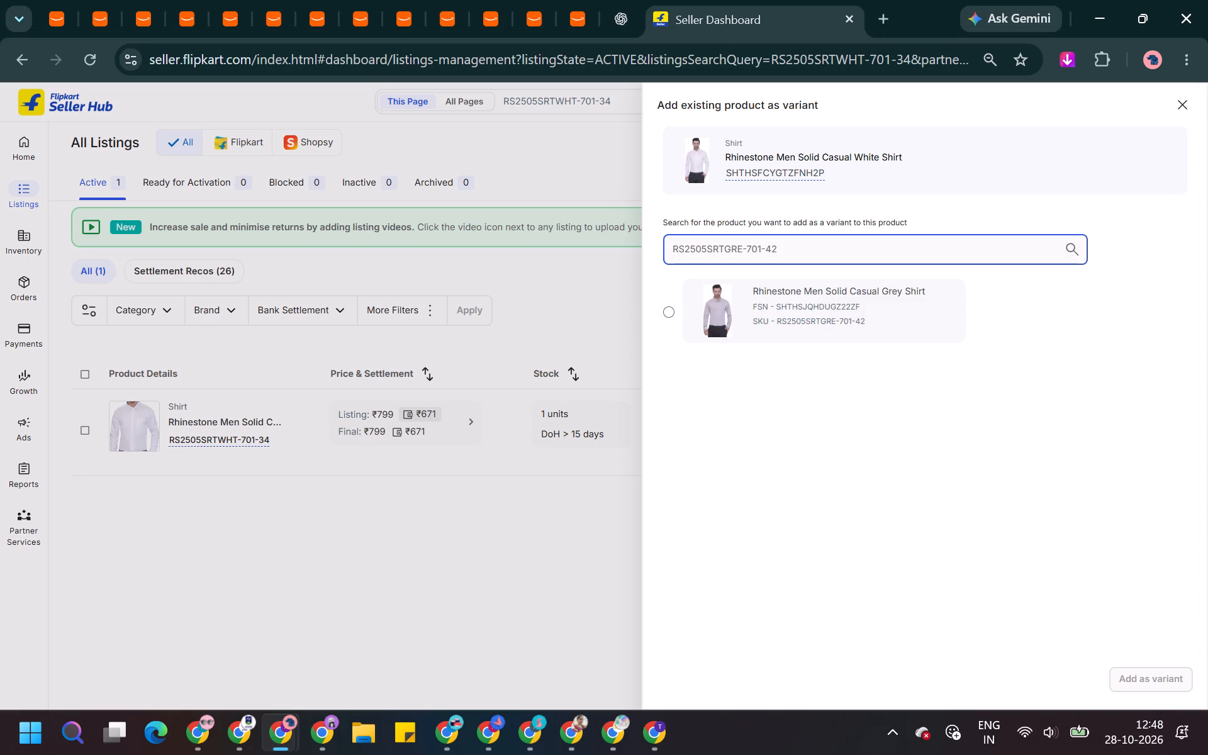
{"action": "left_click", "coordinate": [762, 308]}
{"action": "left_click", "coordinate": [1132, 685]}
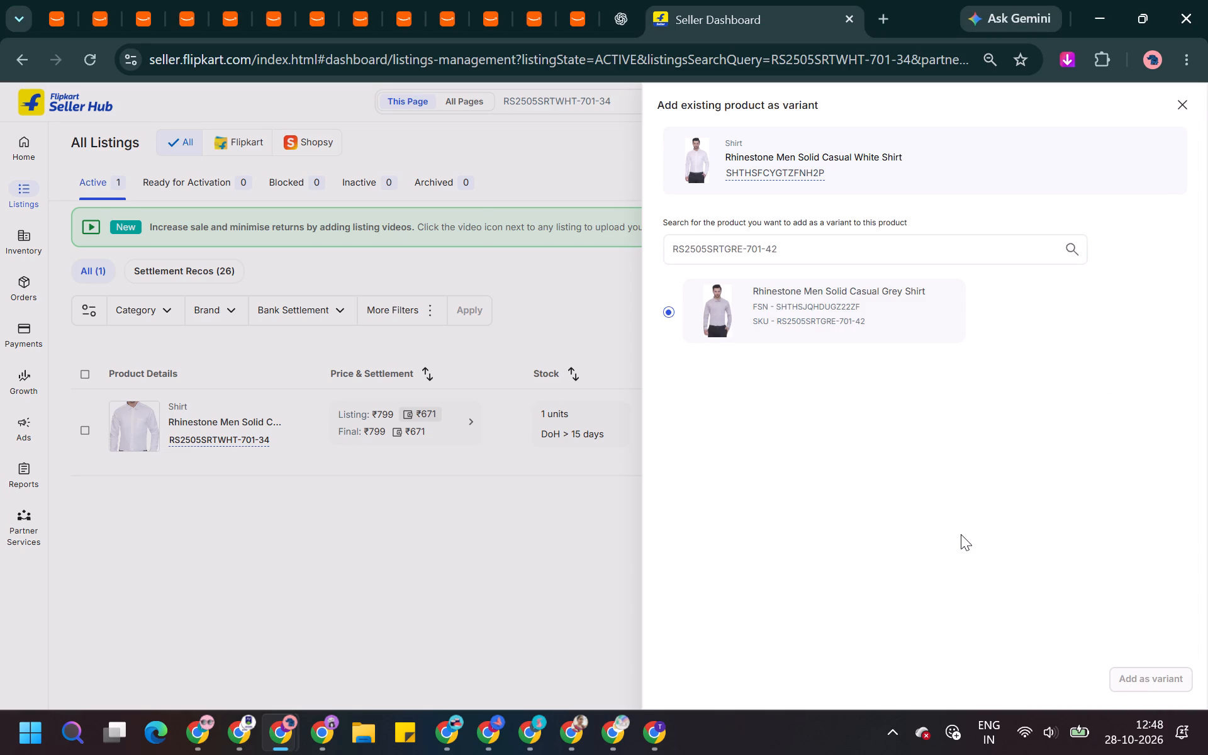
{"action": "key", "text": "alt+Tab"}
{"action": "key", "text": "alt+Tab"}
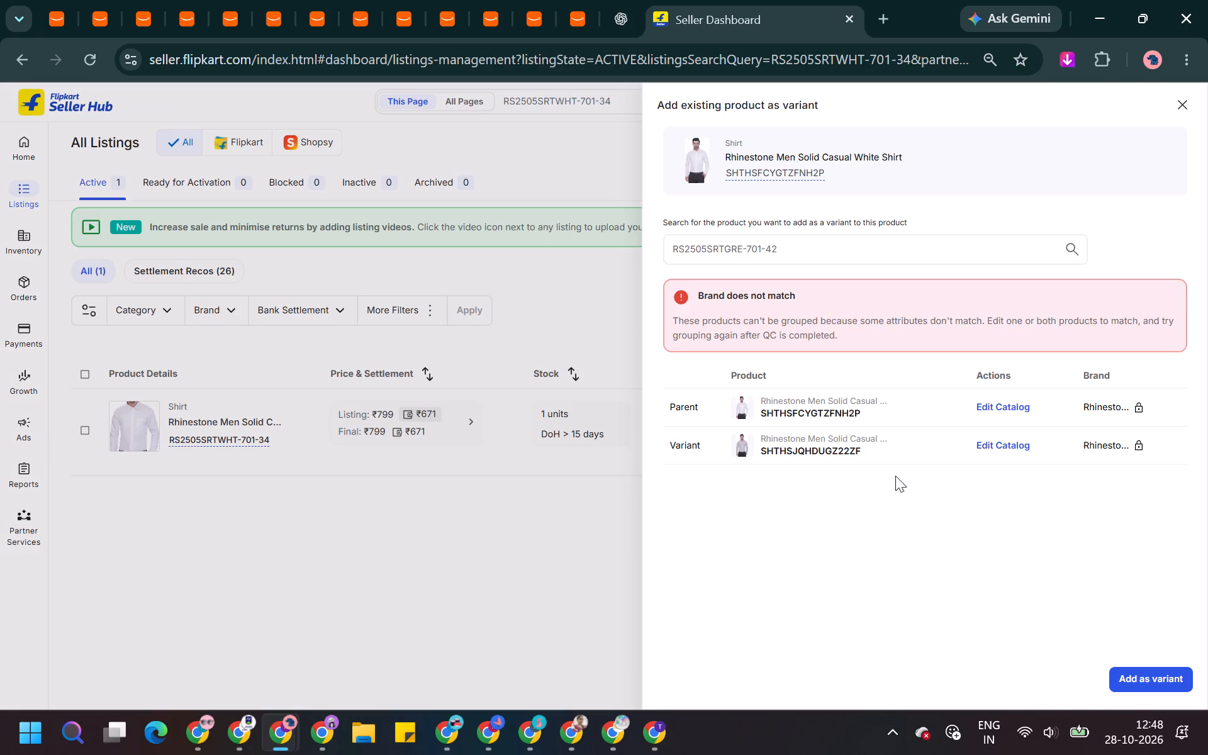
View the product page on flipkart.com for the last row of the grey shirt group, and return to the listings in progress.
{"action": "key", "text": "alt+Tab"}
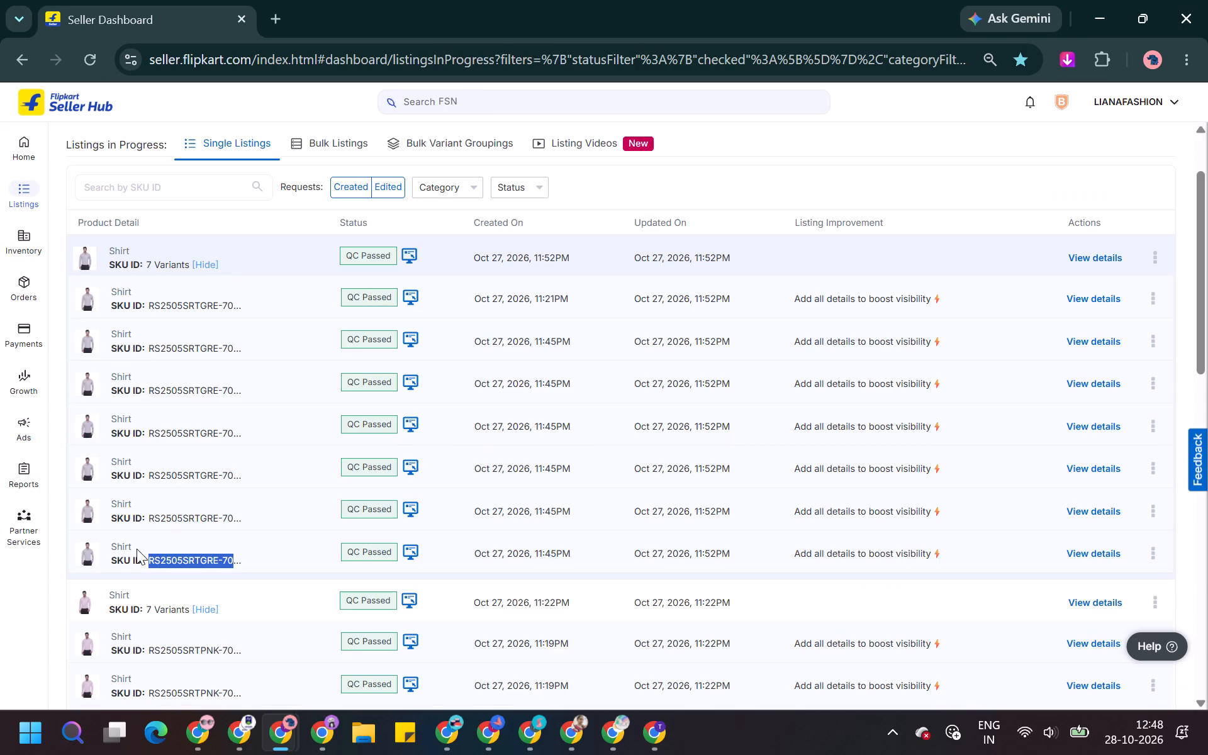
{"action": "left_click", "coordinate": [409, 554], "text": "ctrl"}
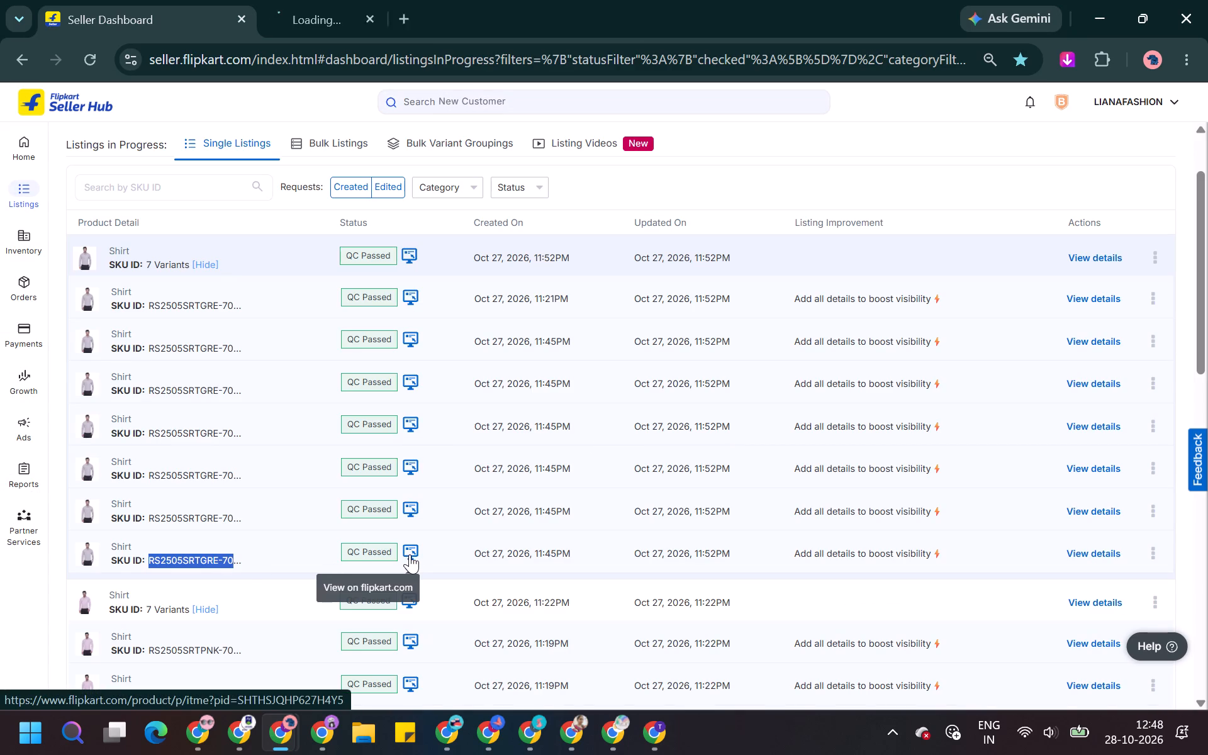
{"action": "left_click", "coordinate": [401, 0]}
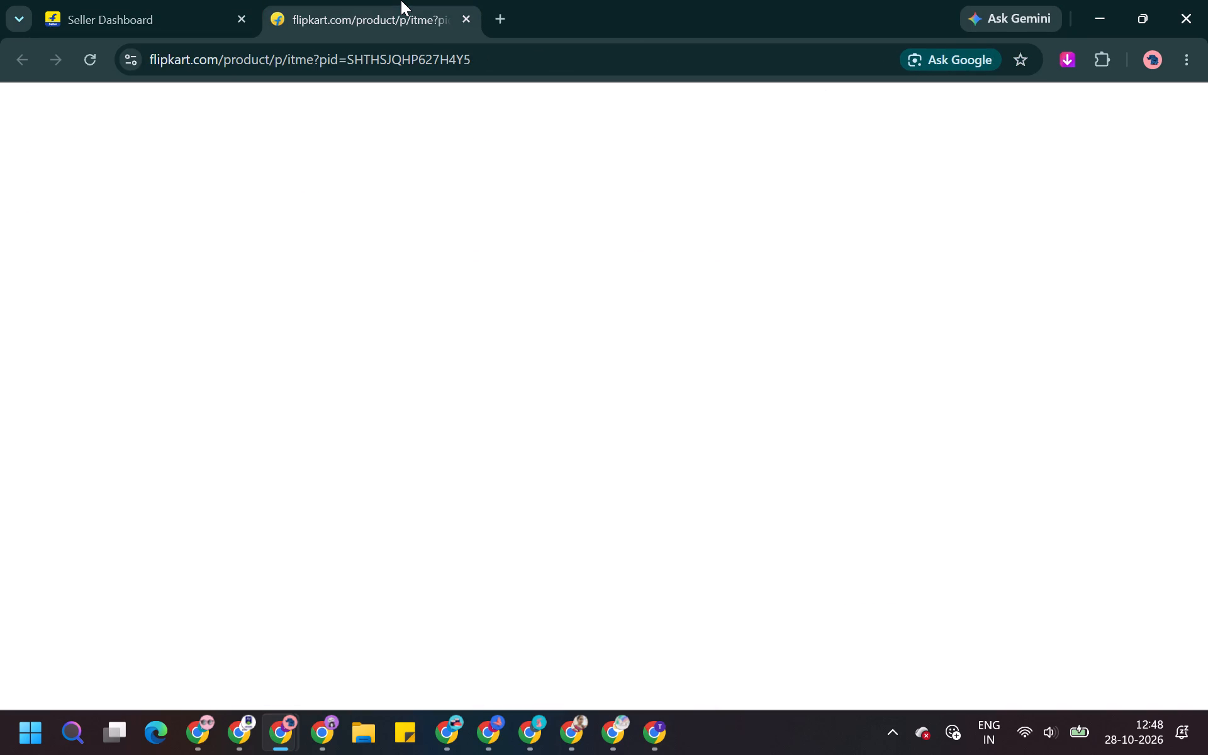
{"action": "left_click", "coordinate": [161, 0]}
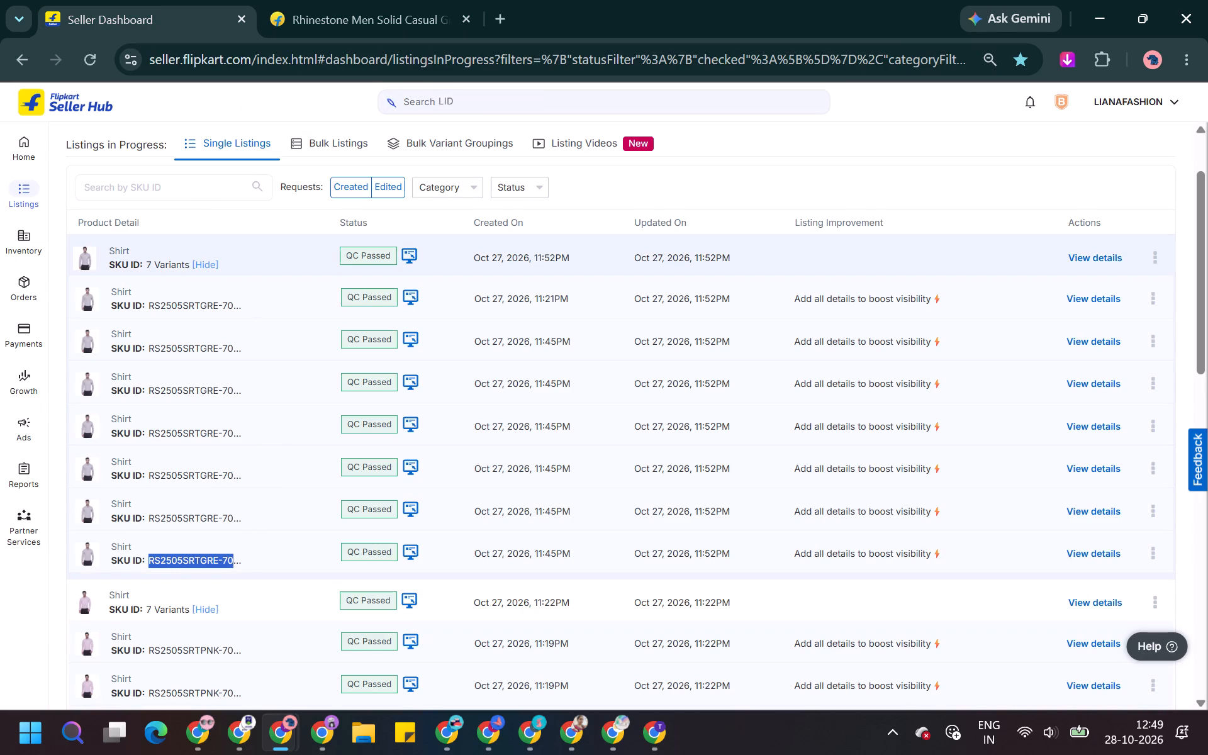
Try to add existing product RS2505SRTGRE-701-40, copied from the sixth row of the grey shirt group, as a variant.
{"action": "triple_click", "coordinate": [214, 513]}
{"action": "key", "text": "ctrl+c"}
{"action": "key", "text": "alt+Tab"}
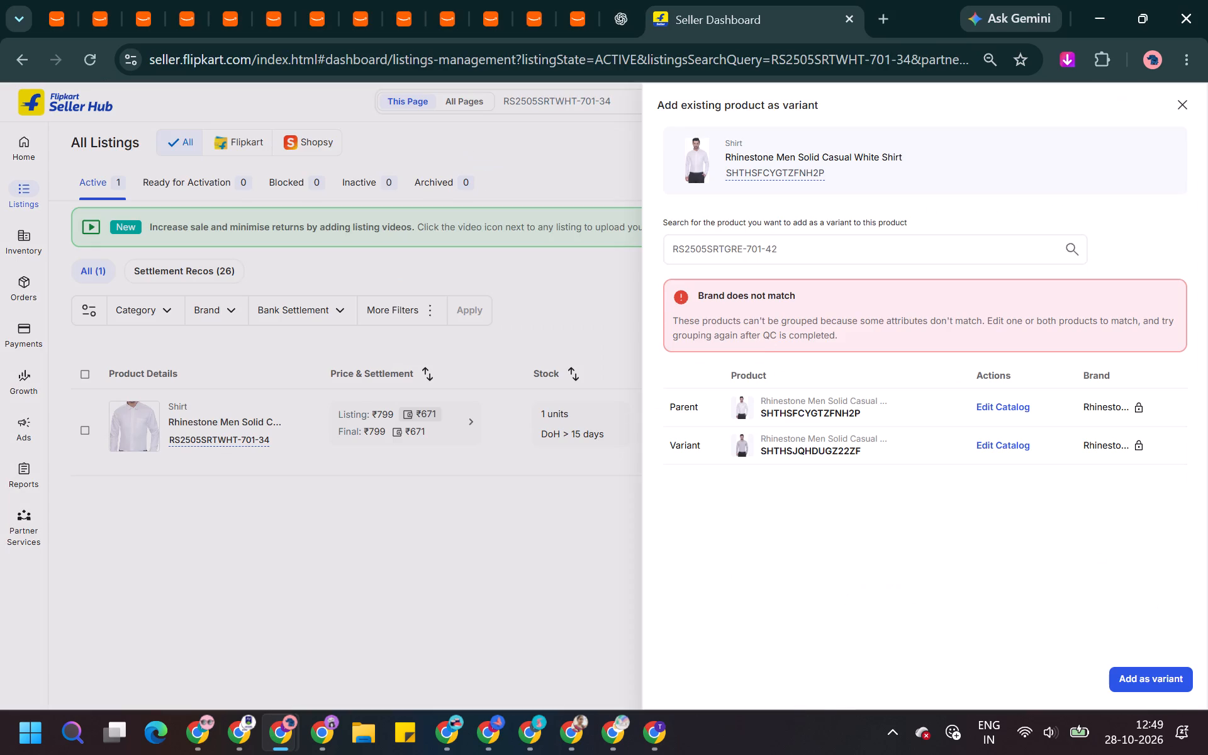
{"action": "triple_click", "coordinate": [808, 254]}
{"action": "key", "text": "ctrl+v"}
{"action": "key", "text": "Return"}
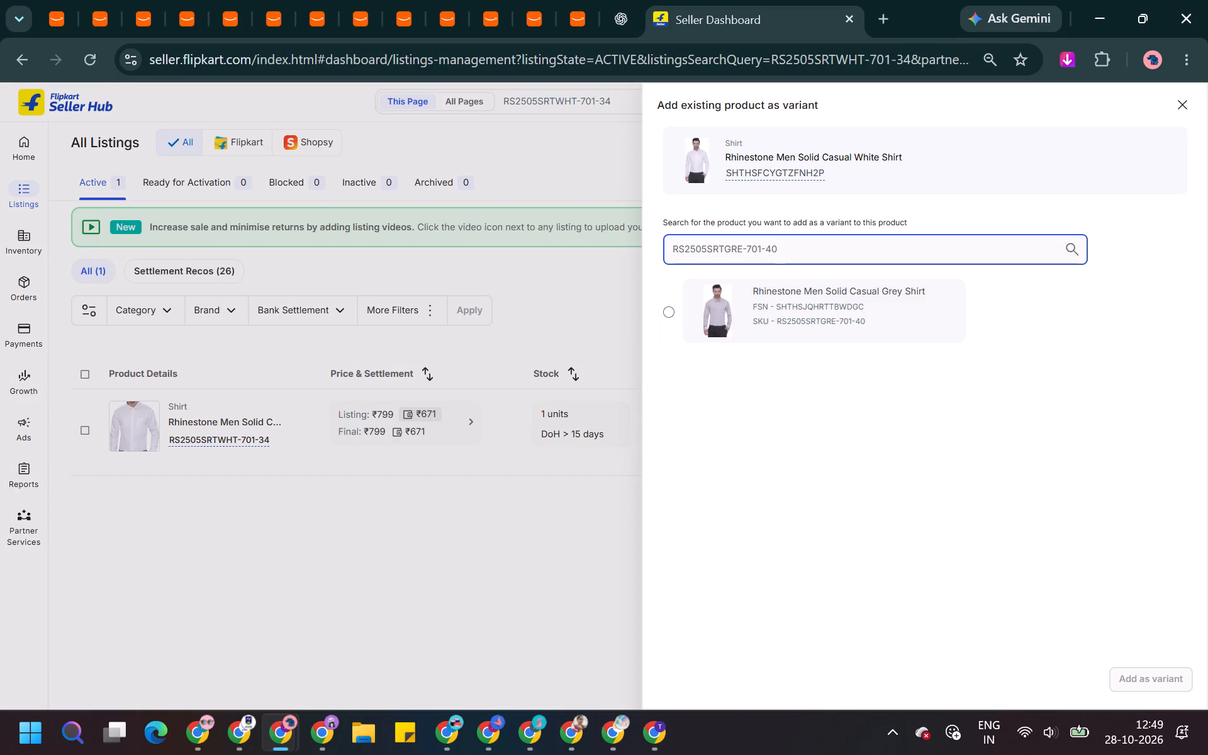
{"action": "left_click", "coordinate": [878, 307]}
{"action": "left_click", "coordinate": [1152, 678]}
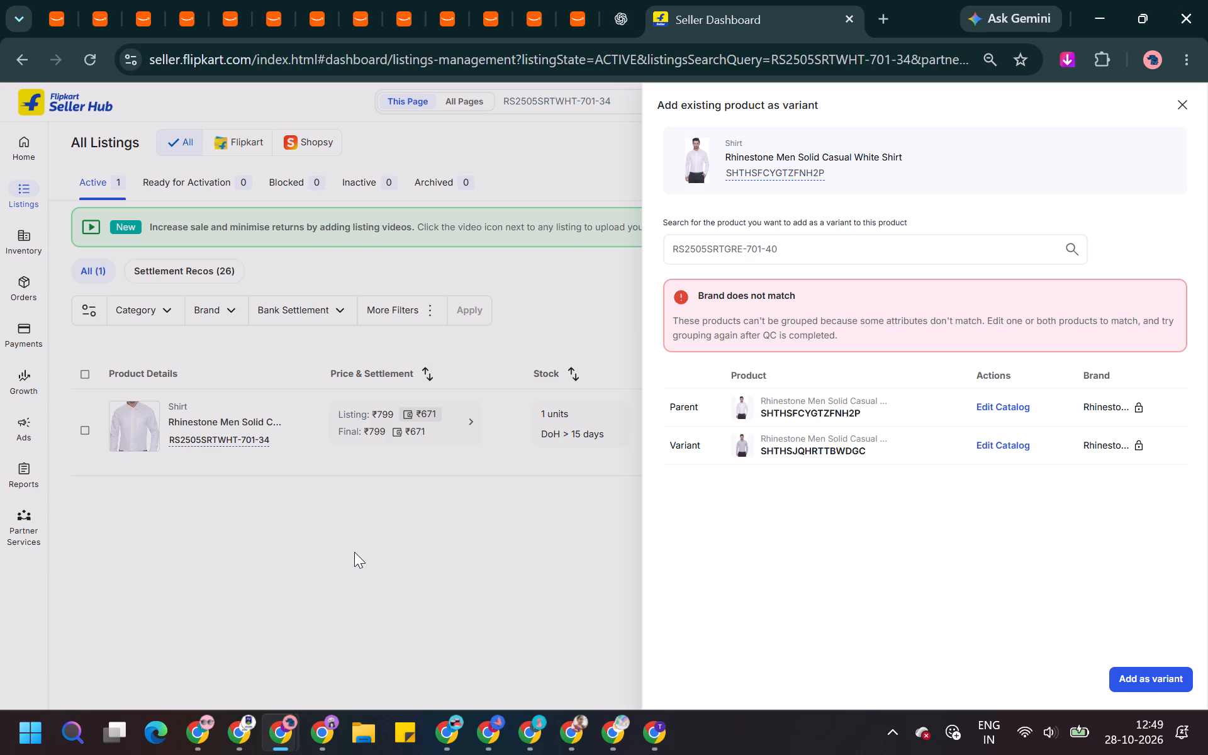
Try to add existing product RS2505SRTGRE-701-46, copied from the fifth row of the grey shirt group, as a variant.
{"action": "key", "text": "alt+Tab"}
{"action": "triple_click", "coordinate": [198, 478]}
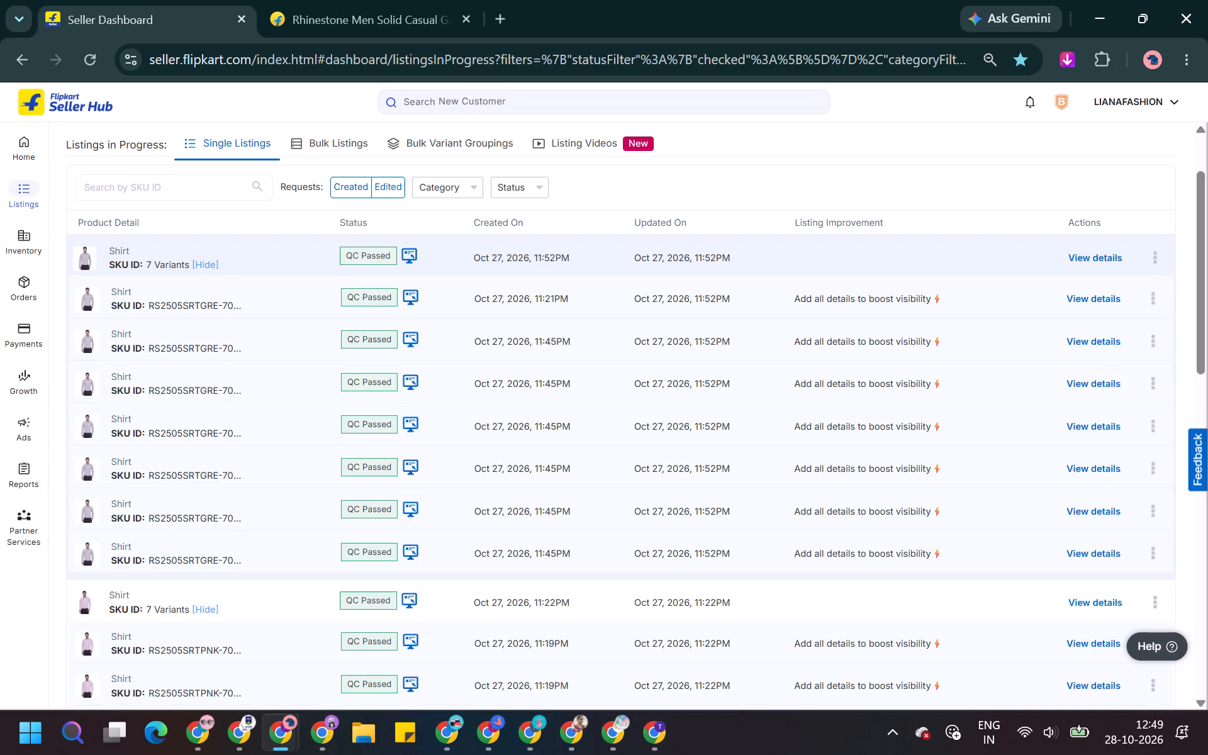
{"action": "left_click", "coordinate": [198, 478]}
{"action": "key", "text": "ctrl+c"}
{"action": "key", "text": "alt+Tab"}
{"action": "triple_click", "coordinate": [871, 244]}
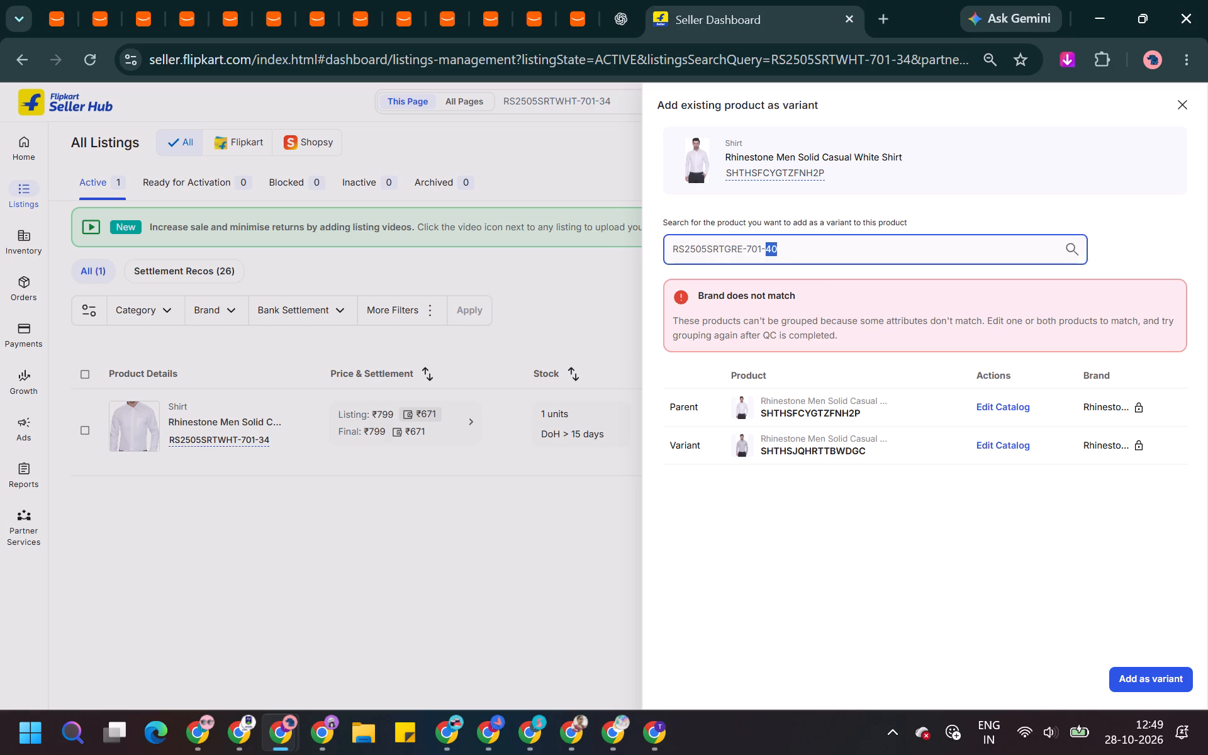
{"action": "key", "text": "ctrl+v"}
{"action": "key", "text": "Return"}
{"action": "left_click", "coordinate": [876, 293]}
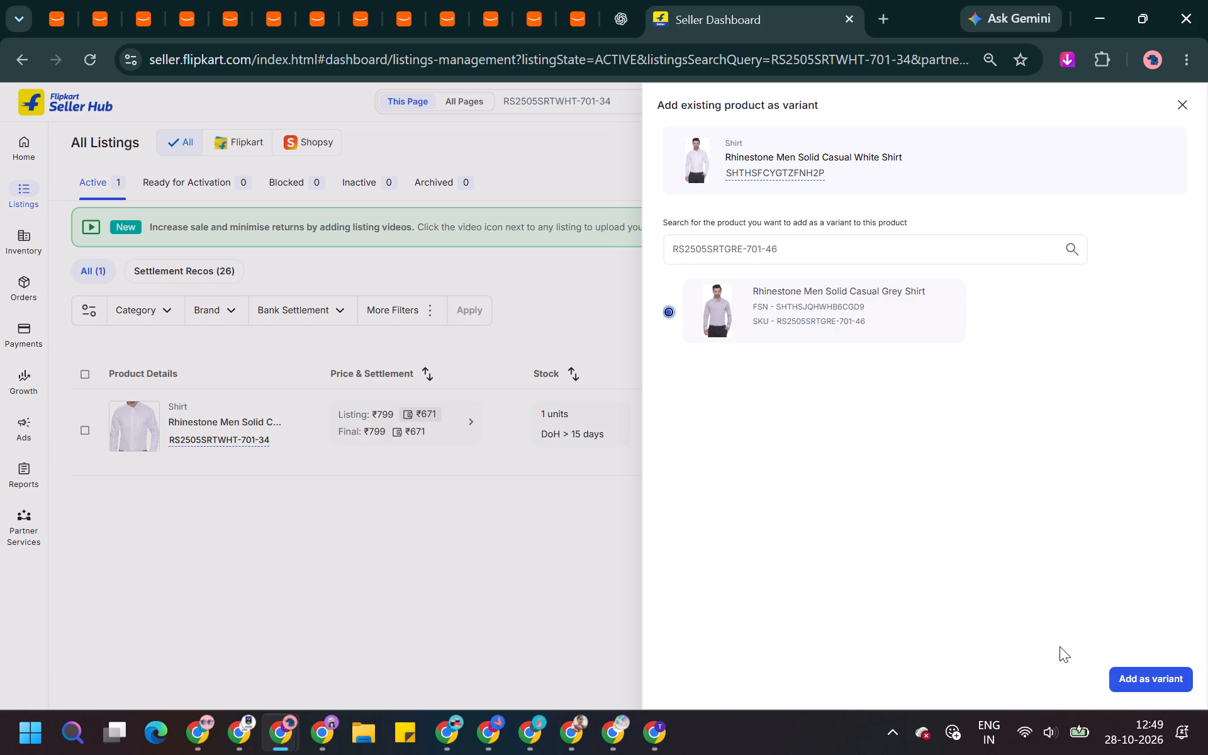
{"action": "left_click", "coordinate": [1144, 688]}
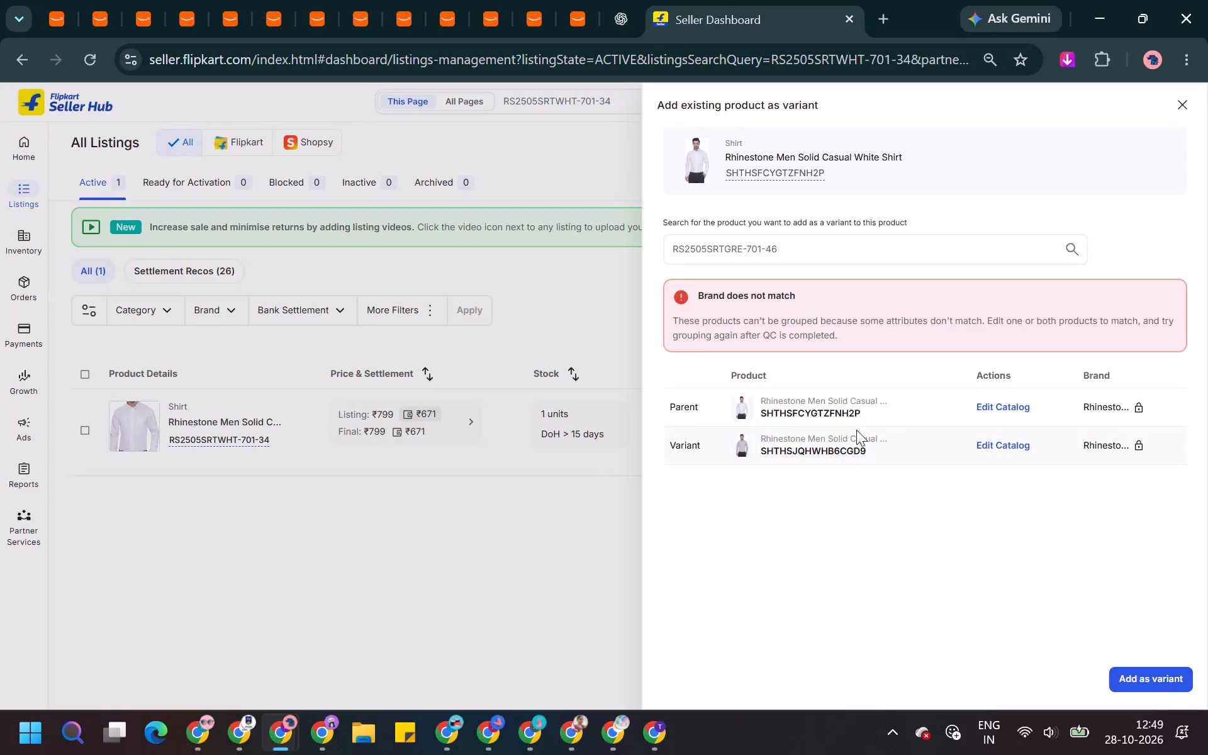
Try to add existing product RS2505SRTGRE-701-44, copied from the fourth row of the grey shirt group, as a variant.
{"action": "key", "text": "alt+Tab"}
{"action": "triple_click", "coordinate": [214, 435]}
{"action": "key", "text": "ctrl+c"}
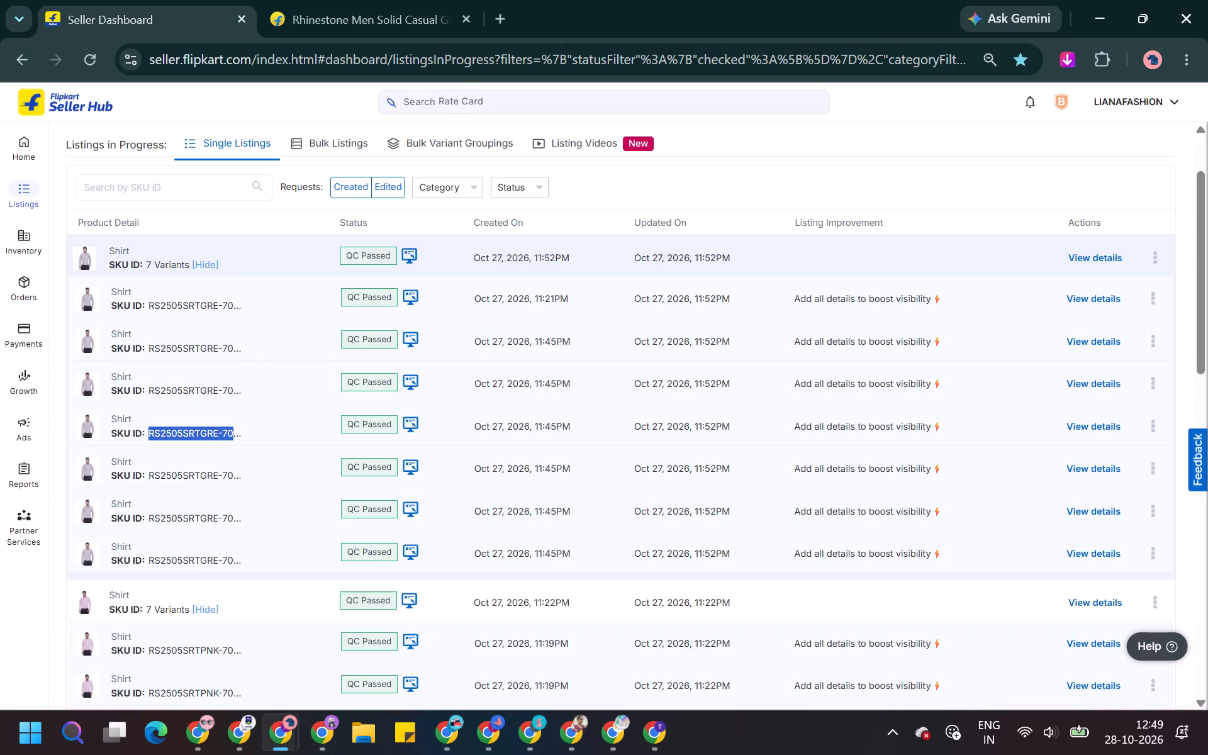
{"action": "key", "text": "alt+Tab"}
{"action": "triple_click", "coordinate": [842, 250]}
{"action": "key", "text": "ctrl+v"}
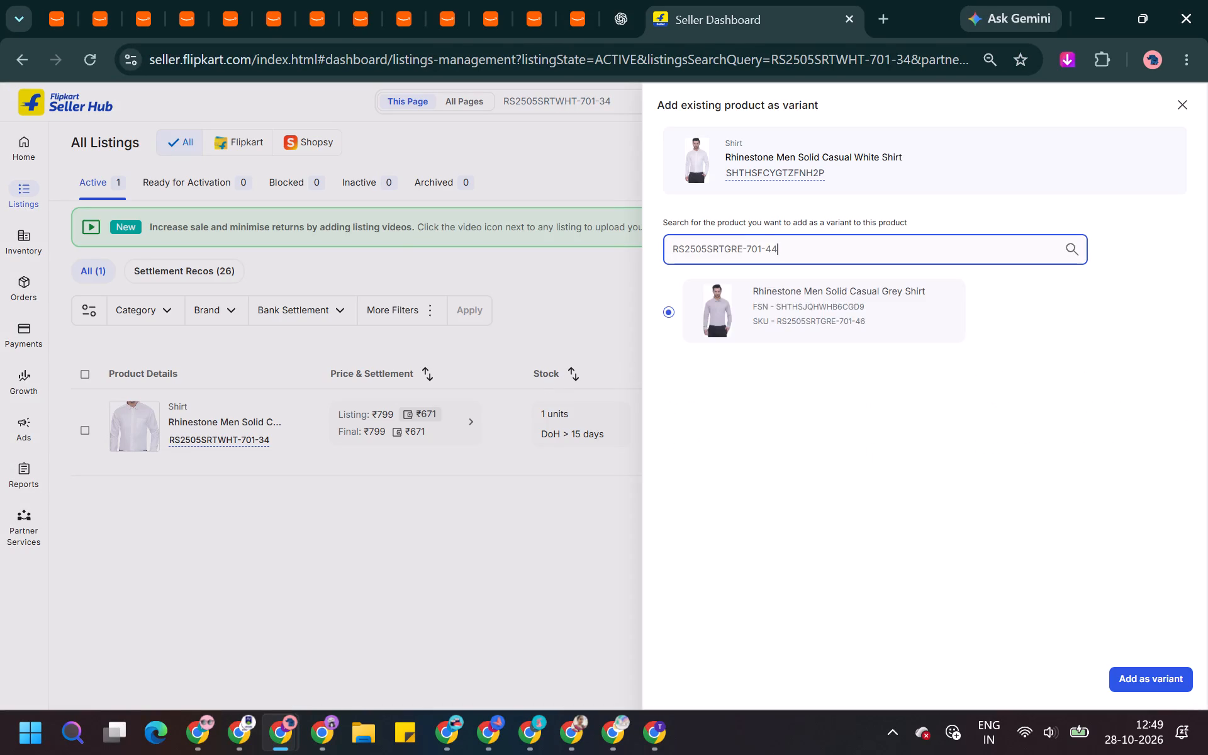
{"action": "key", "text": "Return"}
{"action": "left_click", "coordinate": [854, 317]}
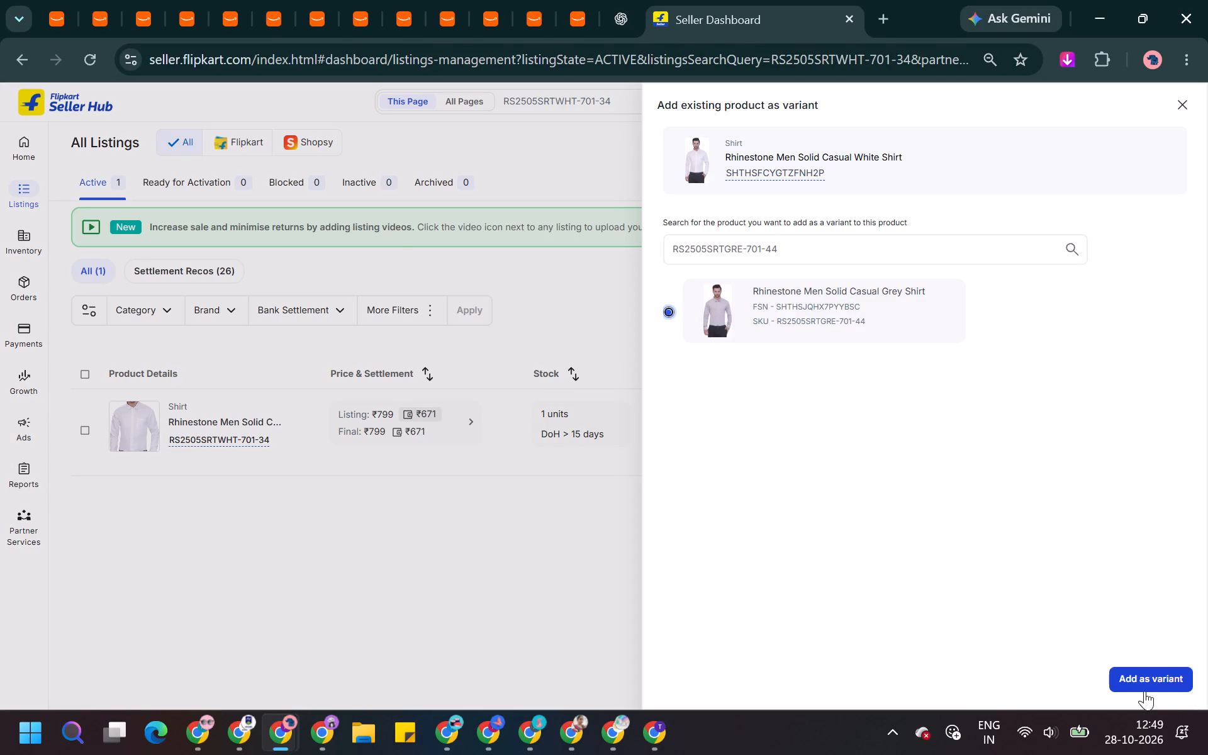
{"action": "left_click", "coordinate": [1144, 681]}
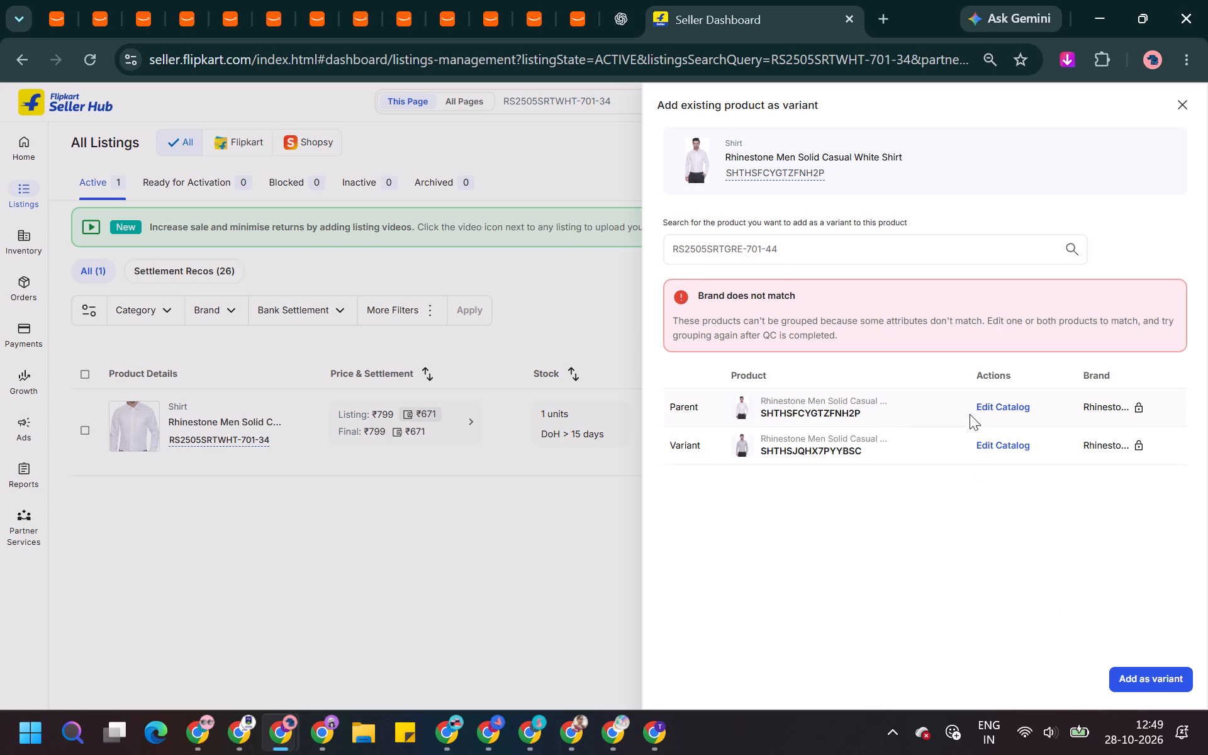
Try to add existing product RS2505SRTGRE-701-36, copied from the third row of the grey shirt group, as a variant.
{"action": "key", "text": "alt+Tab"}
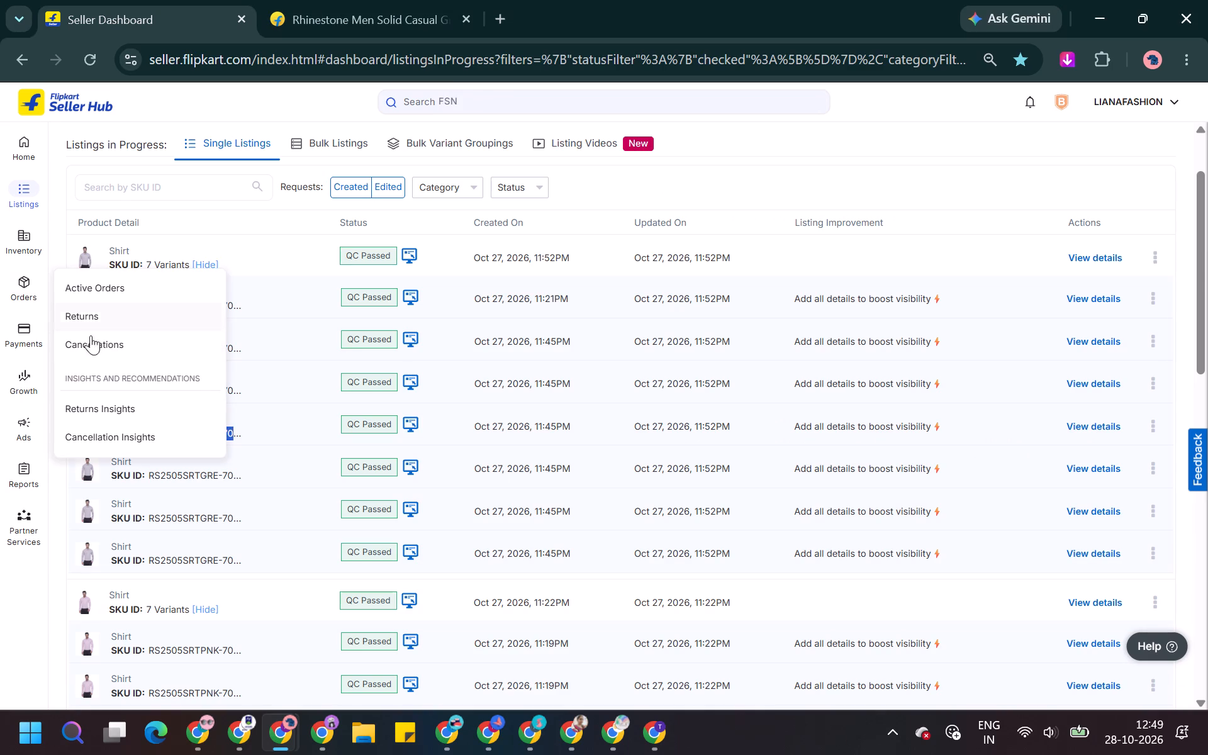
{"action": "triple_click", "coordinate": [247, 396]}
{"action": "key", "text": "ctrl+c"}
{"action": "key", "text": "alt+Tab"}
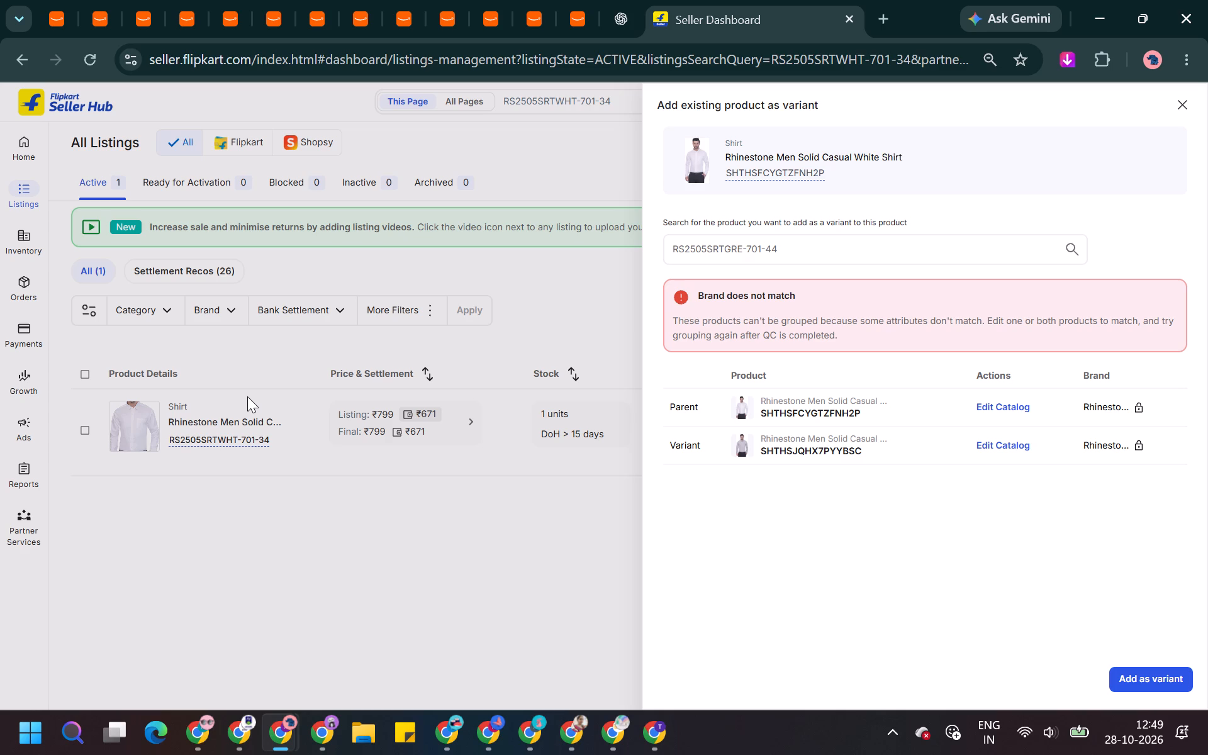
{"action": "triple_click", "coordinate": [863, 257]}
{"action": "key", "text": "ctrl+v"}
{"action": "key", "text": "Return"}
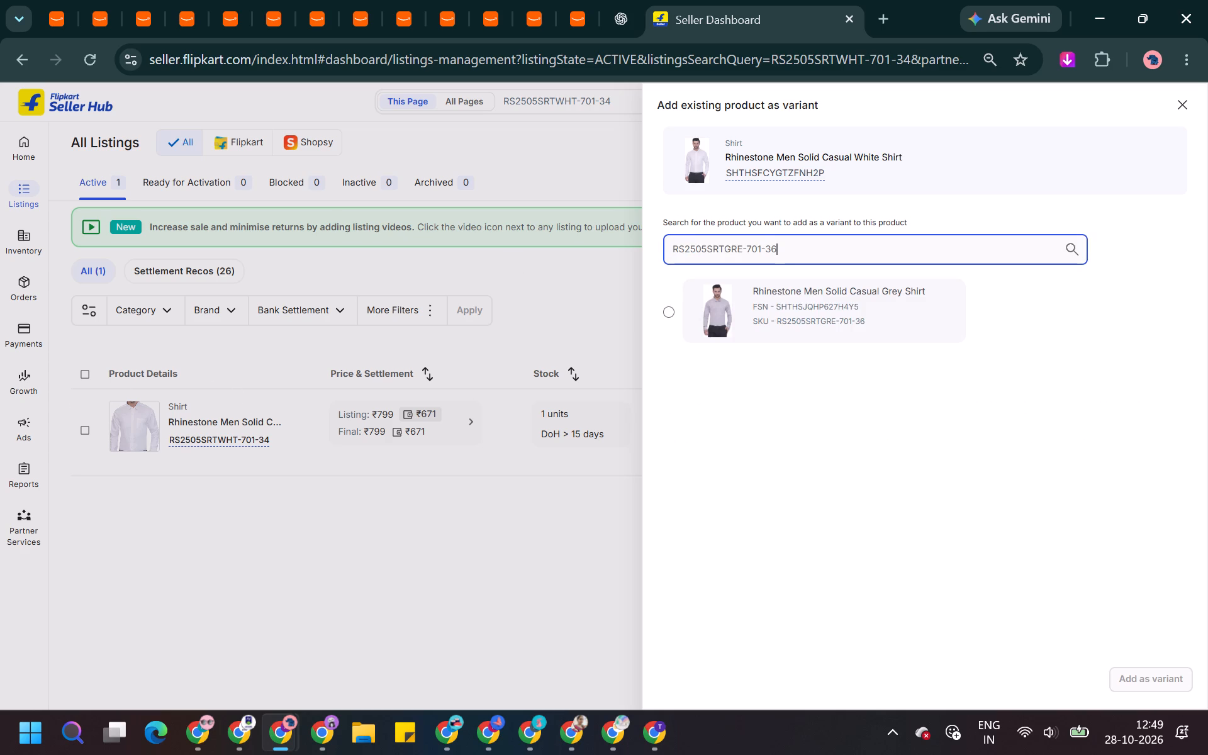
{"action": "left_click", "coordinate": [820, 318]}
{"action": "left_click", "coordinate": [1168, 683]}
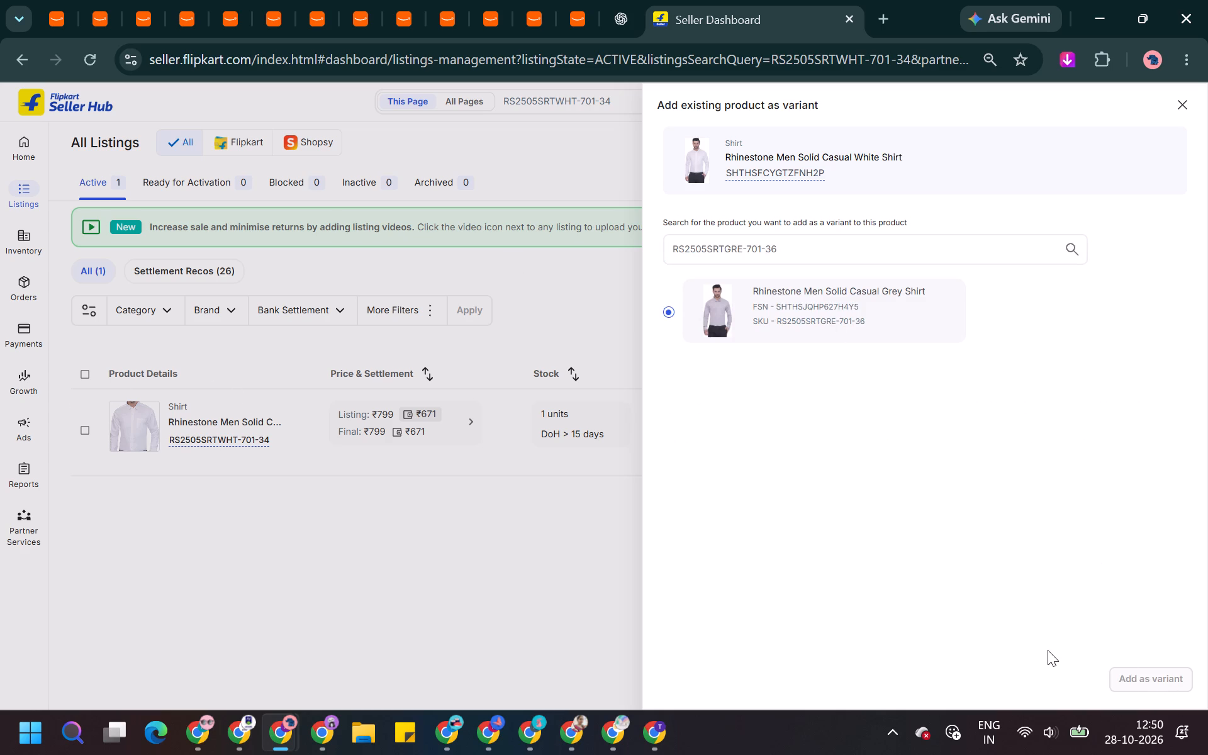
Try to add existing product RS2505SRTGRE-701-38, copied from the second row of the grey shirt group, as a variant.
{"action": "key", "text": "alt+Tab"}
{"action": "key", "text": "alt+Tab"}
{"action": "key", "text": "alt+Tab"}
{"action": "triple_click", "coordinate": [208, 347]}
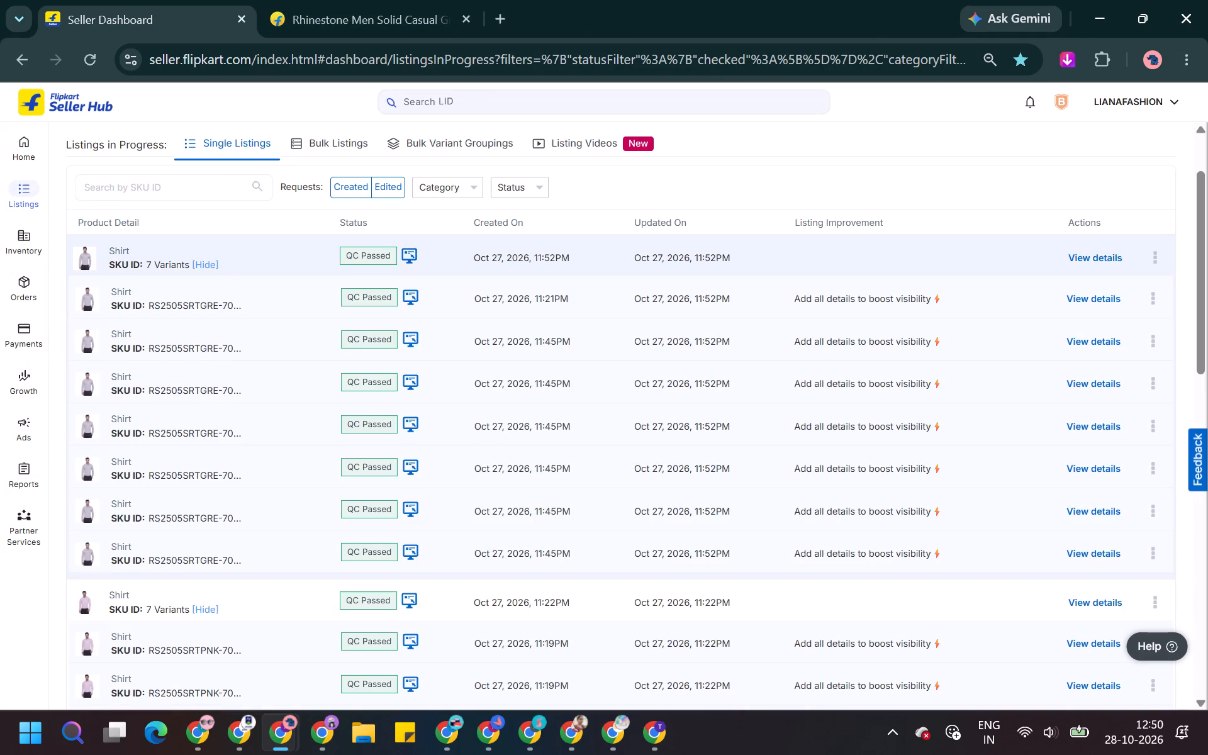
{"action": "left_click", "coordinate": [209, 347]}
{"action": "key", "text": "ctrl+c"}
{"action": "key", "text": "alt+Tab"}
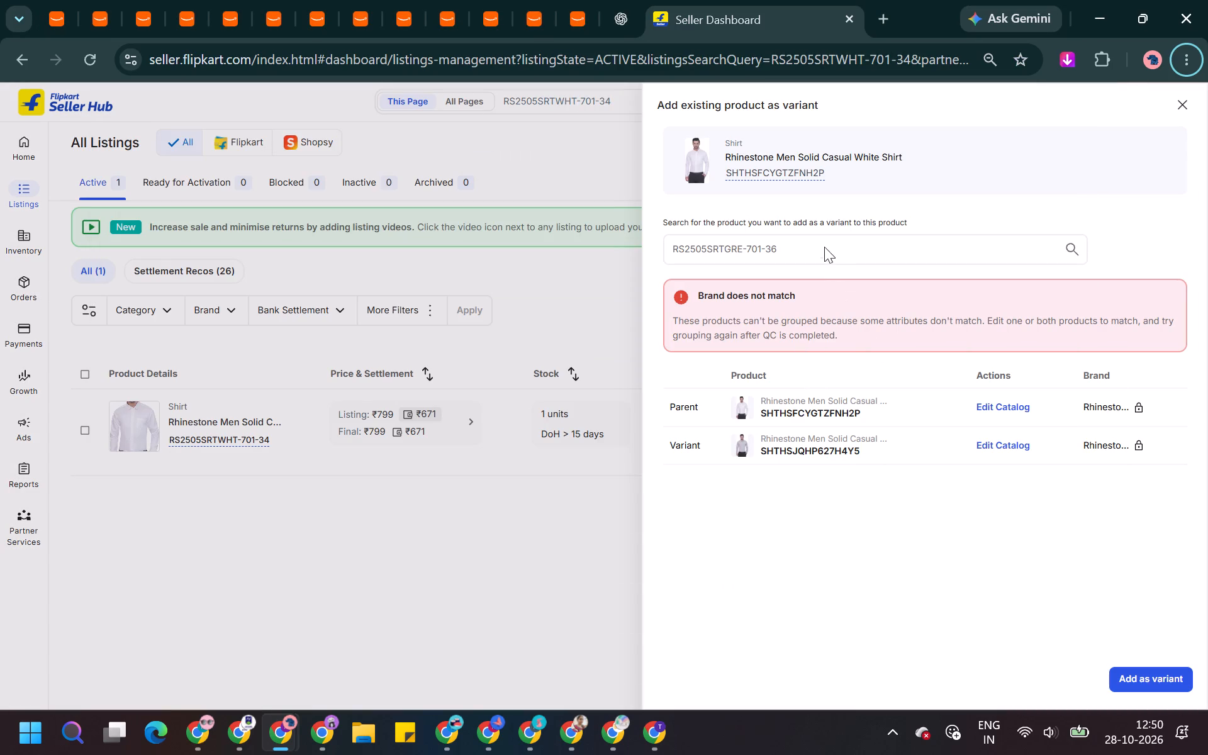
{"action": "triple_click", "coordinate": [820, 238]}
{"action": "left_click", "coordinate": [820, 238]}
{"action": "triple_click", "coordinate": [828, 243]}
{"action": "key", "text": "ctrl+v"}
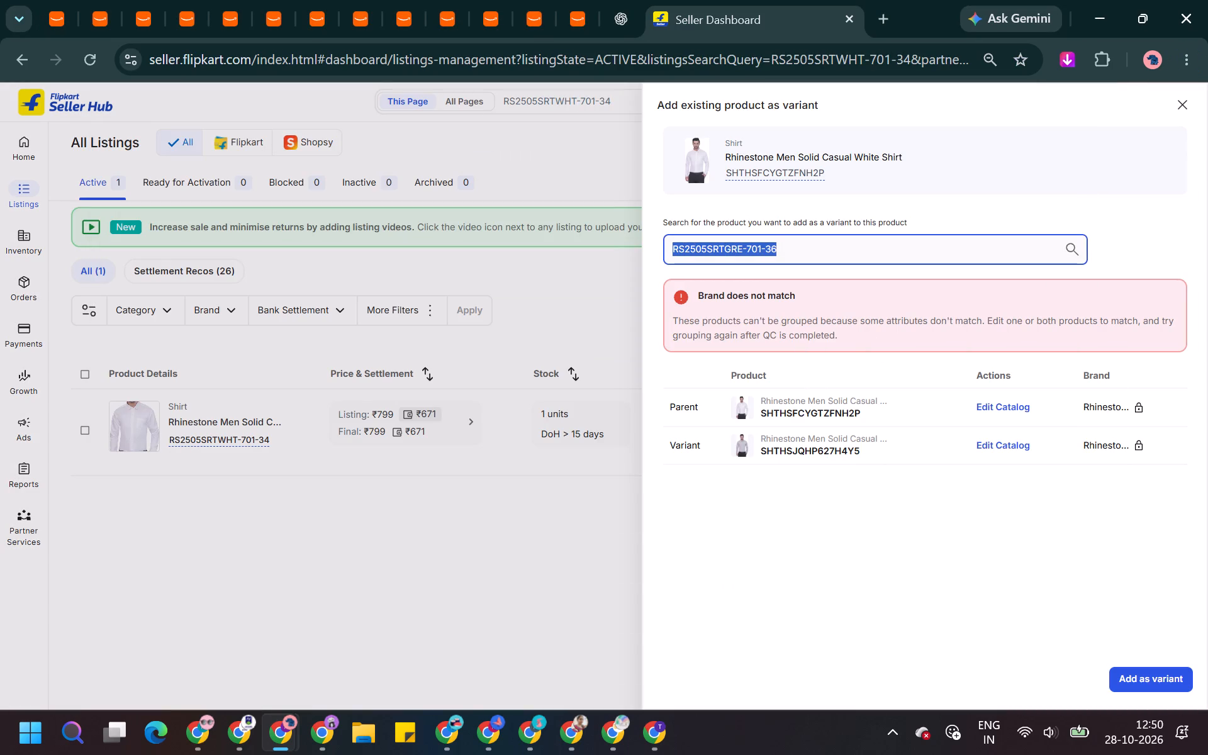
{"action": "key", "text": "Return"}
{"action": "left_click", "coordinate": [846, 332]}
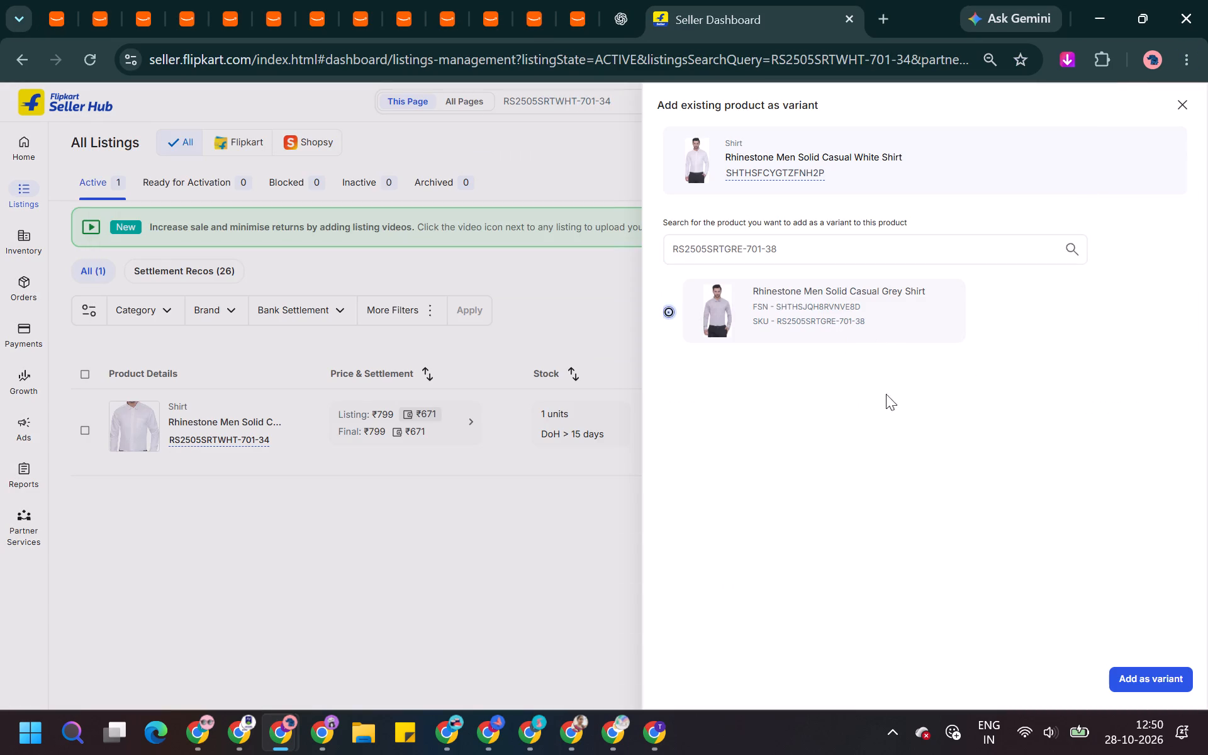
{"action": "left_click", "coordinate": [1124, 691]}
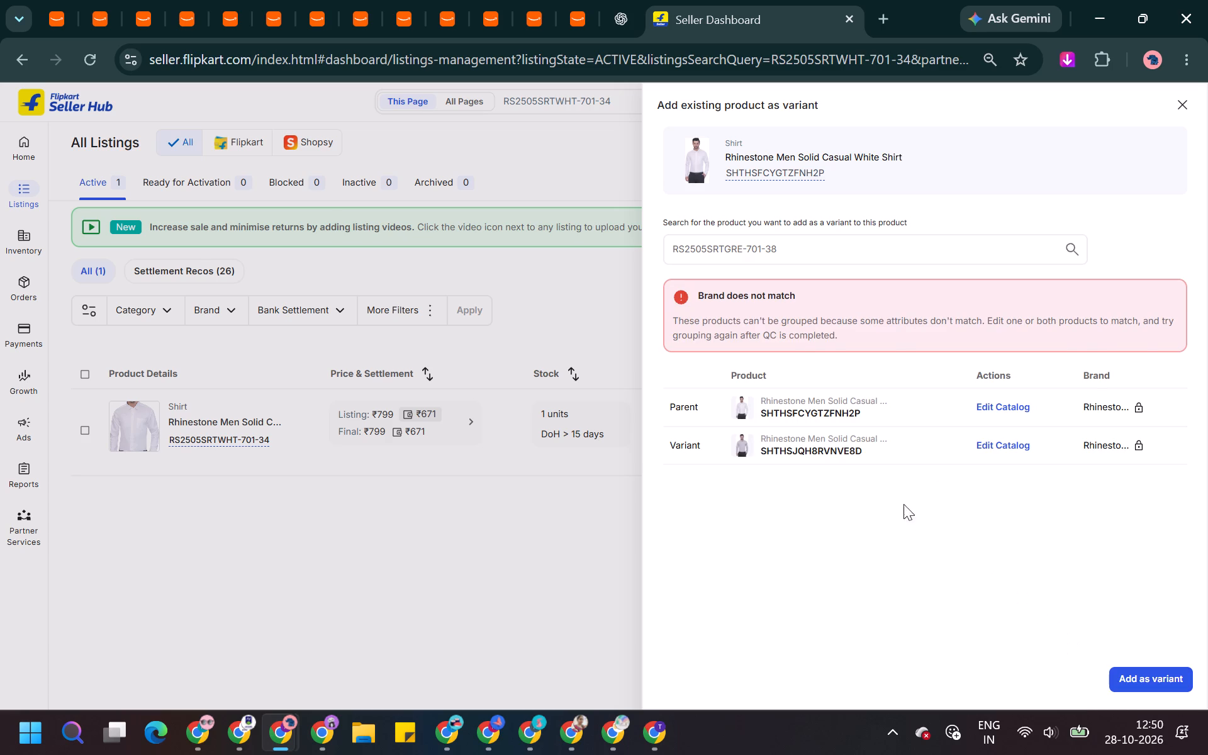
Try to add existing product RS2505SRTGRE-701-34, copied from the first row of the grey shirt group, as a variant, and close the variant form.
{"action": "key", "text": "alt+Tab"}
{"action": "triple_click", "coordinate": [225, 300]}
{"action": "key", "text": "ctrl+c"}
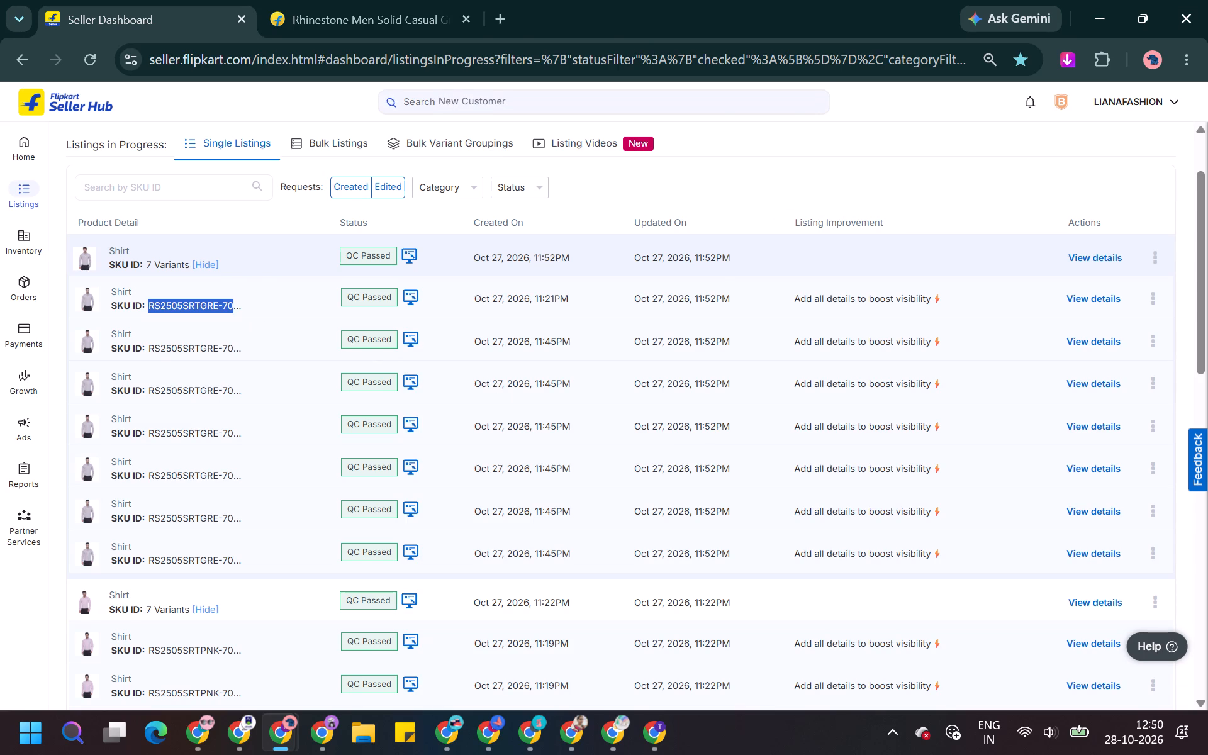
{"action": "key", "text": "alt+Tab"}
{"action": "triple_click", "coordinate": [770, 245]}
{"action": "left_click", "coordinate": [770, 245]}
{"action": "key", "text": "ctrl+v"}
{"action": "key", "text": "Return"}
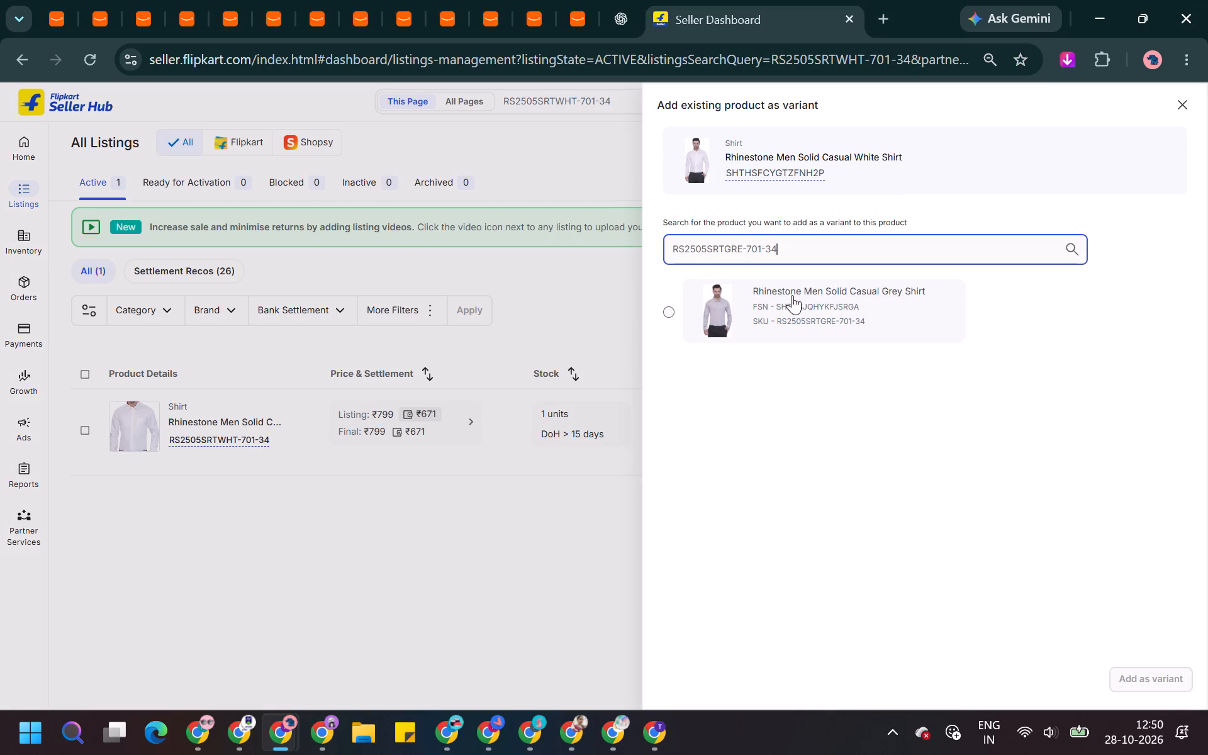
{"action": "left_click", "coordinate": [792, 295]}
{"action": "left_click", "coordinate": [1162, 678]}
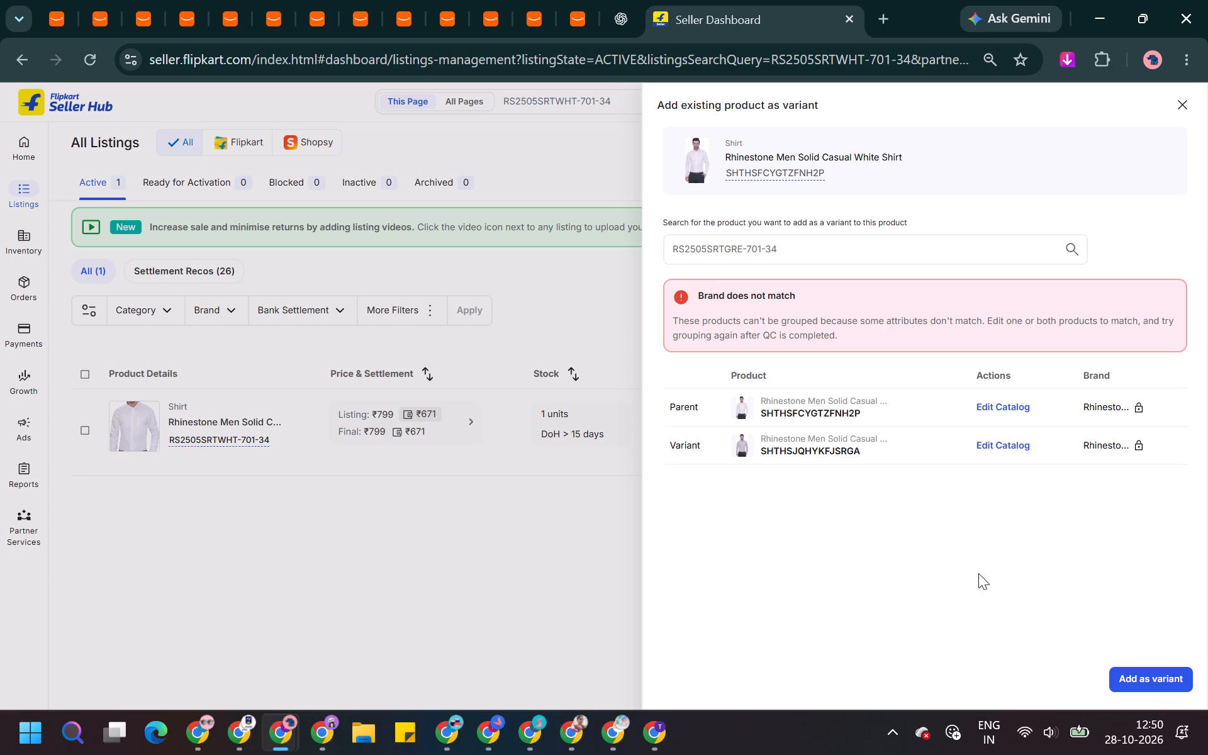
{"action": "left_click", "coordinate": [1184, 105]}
Examine the flipkart.com product page of listing RS2505SRTWHT-701-34, including its sizes, offers and product highlights, and close the page.
{"action": "left_click", "coordinate": [1101, 407]}
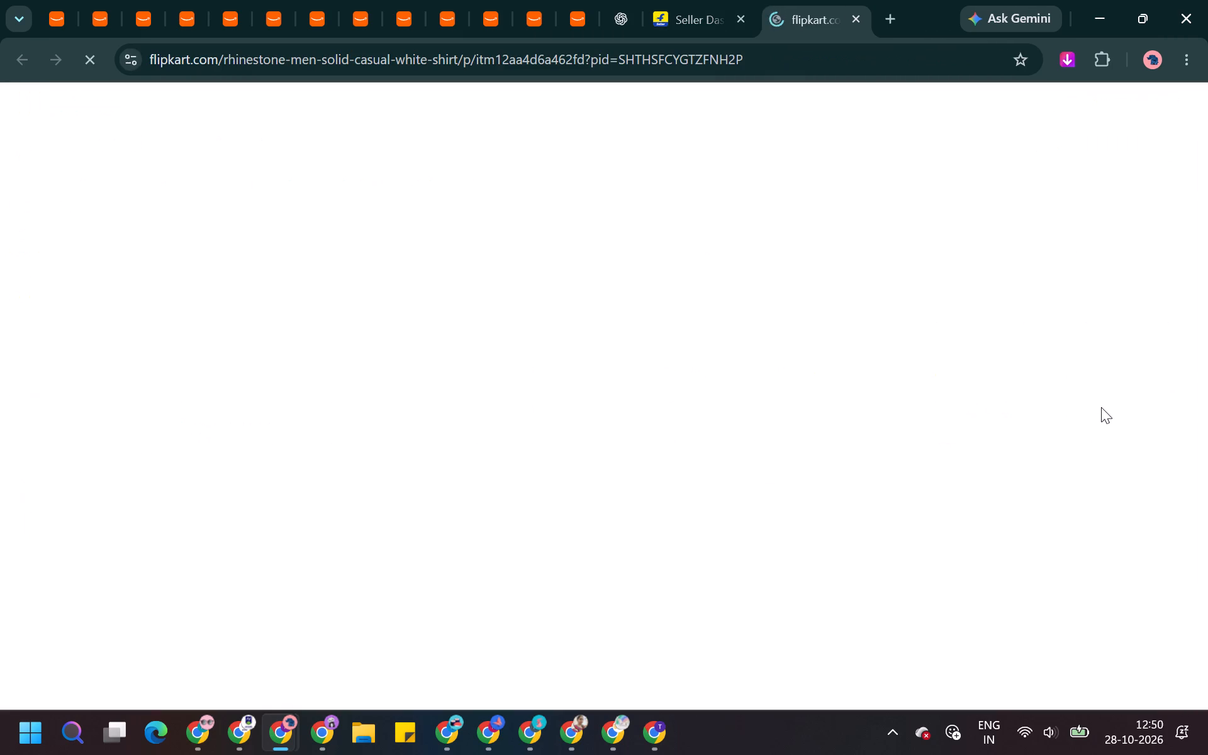
{"action": "scroll", "coordinate": [793, 408], "scroll_direction": "up", "scroll_amount": 1}
{"action": "scroll", "coordinate": [793, 408], "scroll_direction": "down", "scroll_amount": 4}
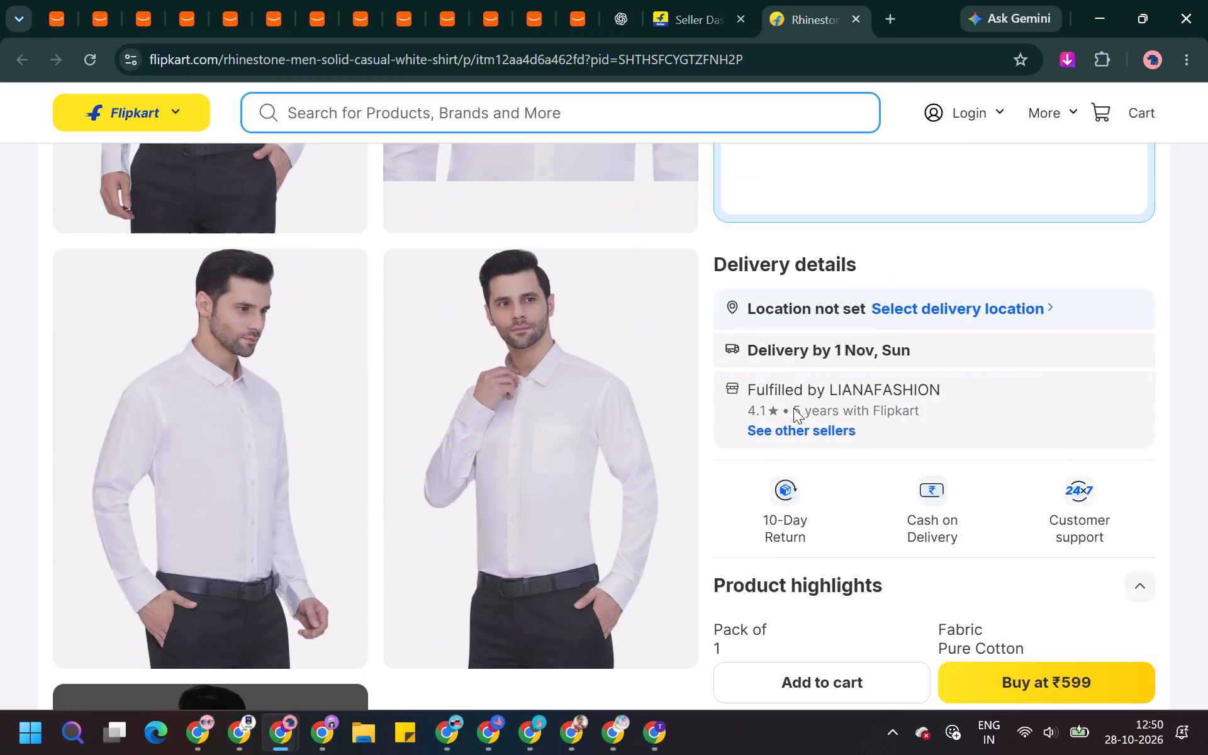
{"action": "scroll", "coordinate": [793, 408], "scroll_direction": "down", "scroll_amount": 2}
{"action": "scroll", "coordinate": [793, 408], "scroll_direction": "up", "scroll_amount": 1}
{"action": "scroll", "coordinate": [793, 408], "scroll_direction": "down", "scroll_amount": 2}
{"action": "scroll", "coordinate": [793, 408], "scroll_direction": "up", "scroll_amount": 6}
{"action": "scroll", "coordinate": [793, 408], "scroll_direction": "down", "scroll_amount": 2}
{"action": "scroll", "coordinate": [793, 408], "scroll_direction": "up", "scroll_amount": 1}
{"action": "scroll", "coordinate": [793, 408], "scroll_direction": "down", "scroll_amount": 2}
{"action": "scroll", "coordinate": [858, 306], "scroll_direction": "down", "scroll_amount": 3}
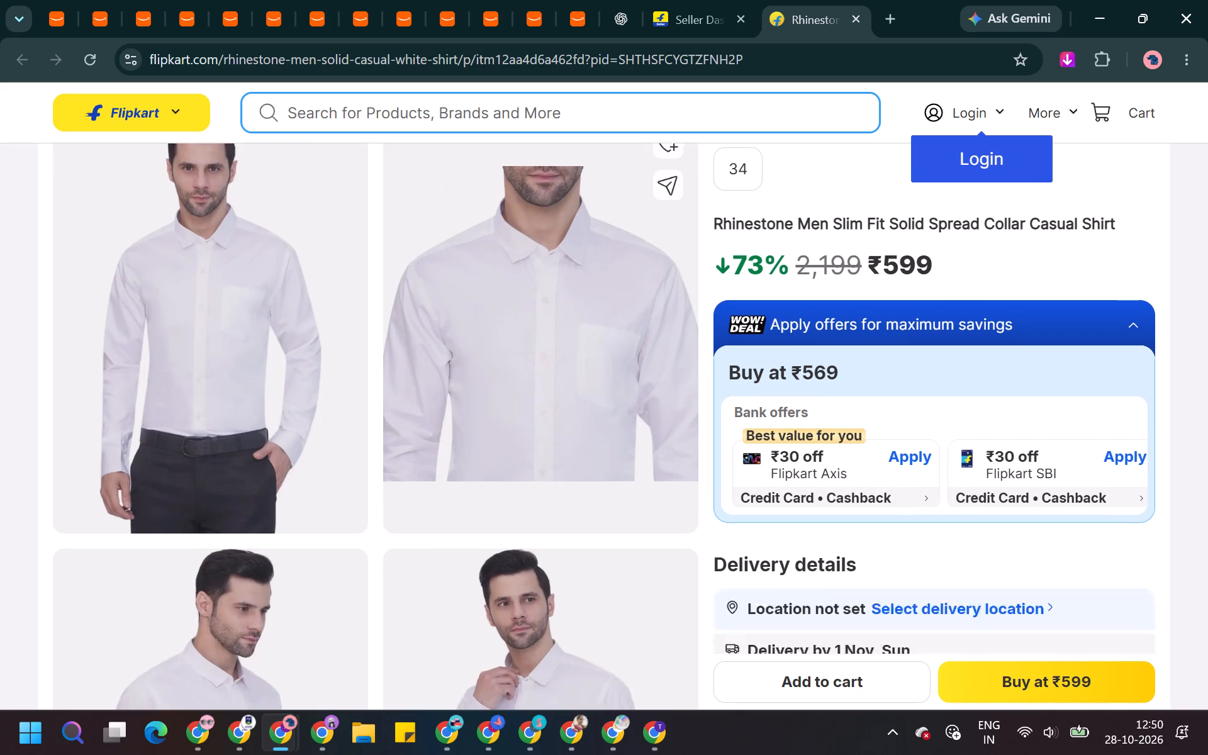
{"action": "scroll", "coordinate": [854, 320], "scroll_direction": "down", "scroll_amount": 2}
{"action": "scroll", "coordinate": [854, 320], "scroll_direction": "up", "scroll_amount": 2}
{"action": "scroll", "coordinate": [854, 320], "scroll_direction": "down", "scroll_amount": 5}
{"action": "scroll", "coordinate": [854, 320], "scroll_direction": "up", "scroll_amount": 1}
{"action": "scroll", "coordinate": [854, 321], "scroll_direction": "down", "scroll_amount": 1}
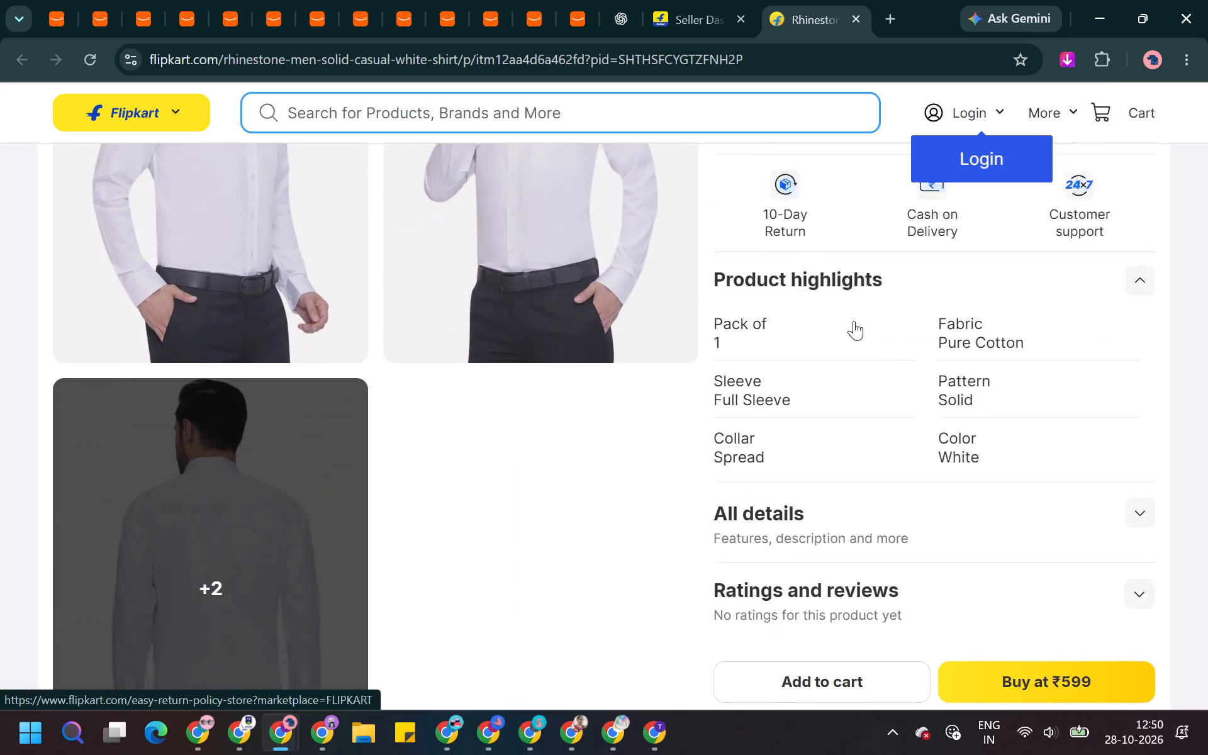
{"action": "scroll", "coordinate": [854, 321], "scroll_direction": "up", "scroll_amount": 7}
{"action": "scroll", "coordinate": [815, 336], "scroll_direction": "down", "scroll_amount": 5}
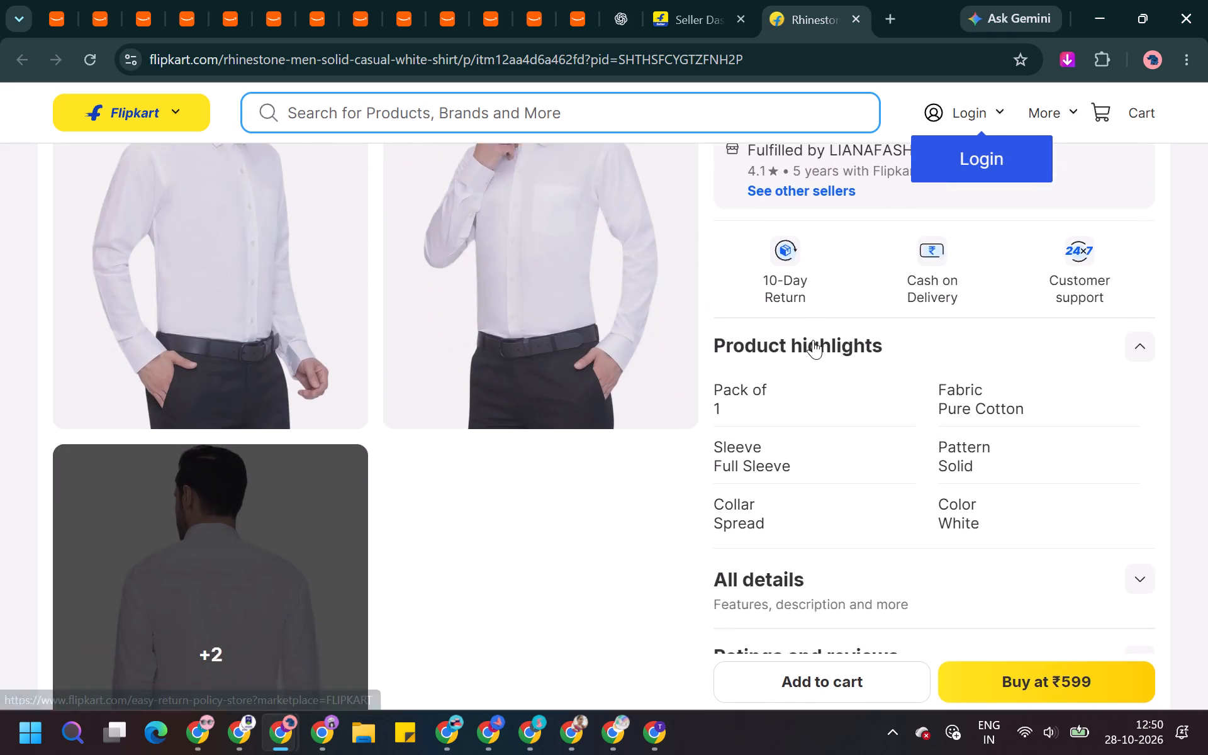
{"action": "scroll", "coordinate": [813, 340], "scroll_direction": "down", "scroll_amount": 2}
{"action": "scroll", "coordinate": [813, 340], "scroll_direction": "up", "scroll_amount": 1}
{"action": "scroll", "coordinate": [813, 340], "scroll_direction": "down", "scroll_amount": 3}
{"action": "scroll", "coordinate": [813, 340], "scroll_direction": "up", "scroll_amount": 11}
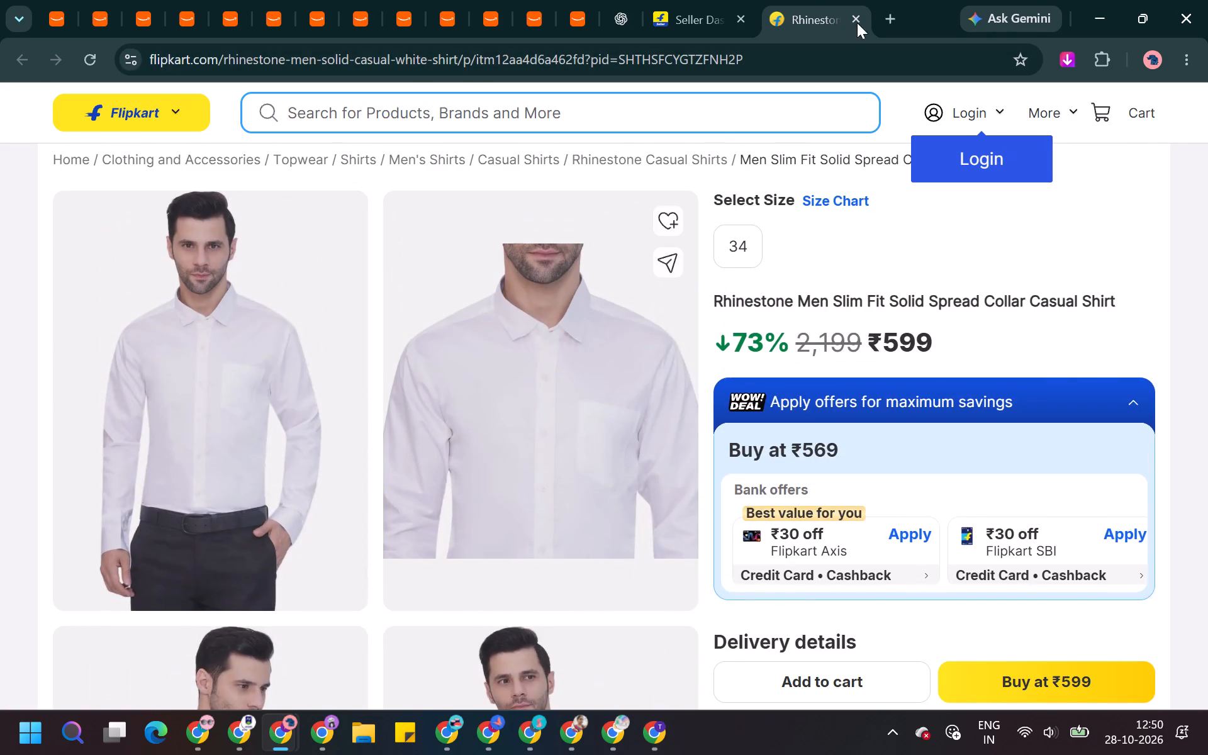
{"action": "left_click", "coordinate": [863, 25]}
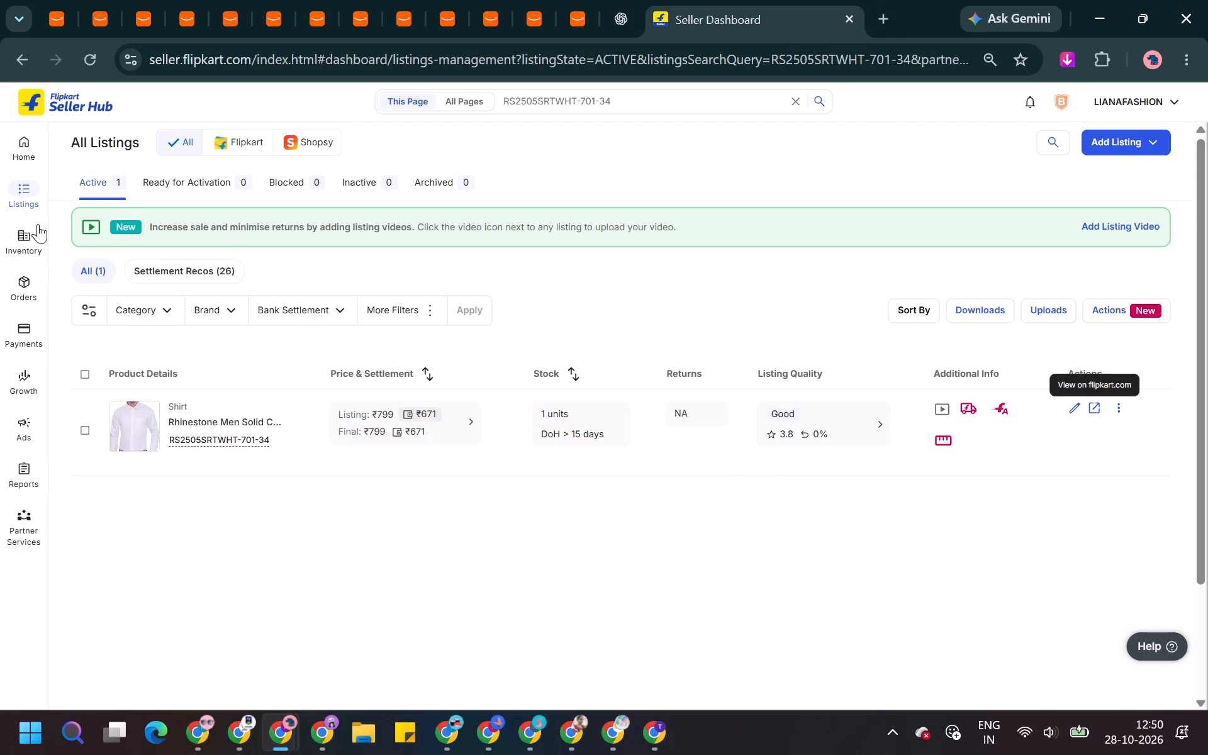
Reopen the full list of active listings without the SKU search and look through its first page.
{"action": "left_click", "coordinate": [21, 205]}
{"action": "key", "text": "alt+Tab"}
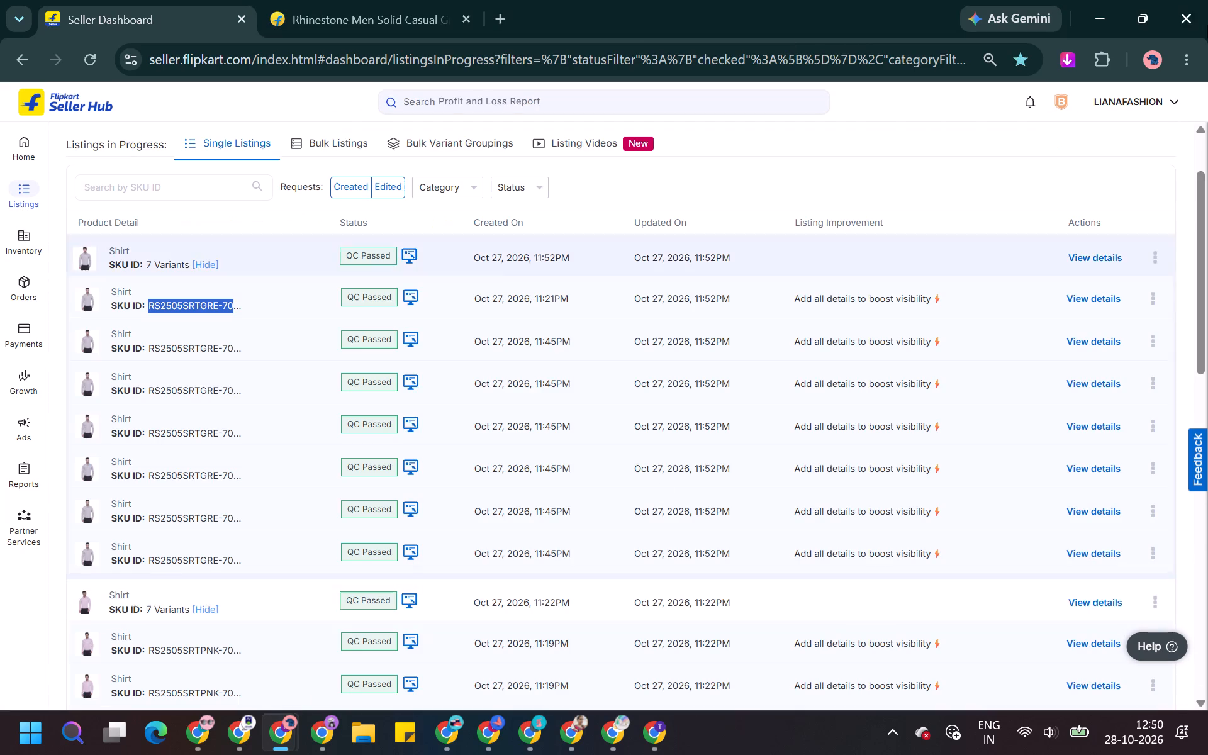
{"action": "left_click", "coordinate": [1207, 0]}
{"action": "left_click", "coordinate": [583, 401]}
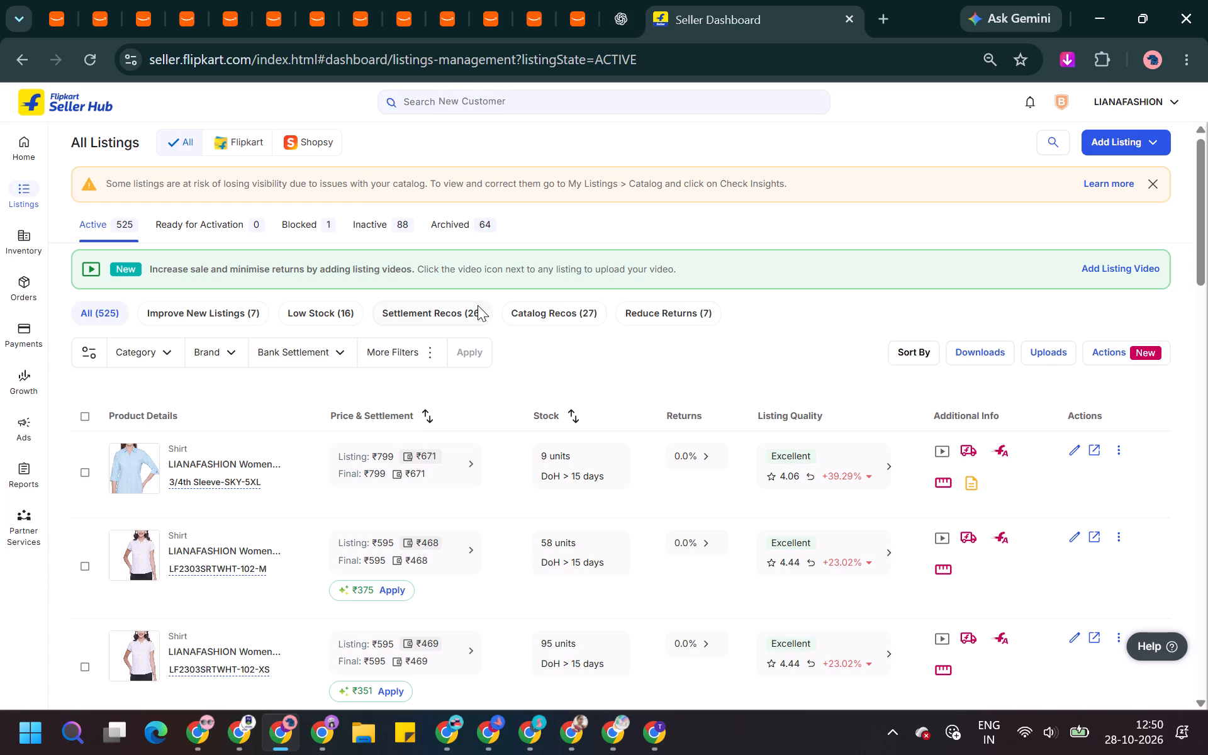
{"action": "scroll", "coordinate": [568, 383], "scroll_direction": "down", "scroll_amount": 6}
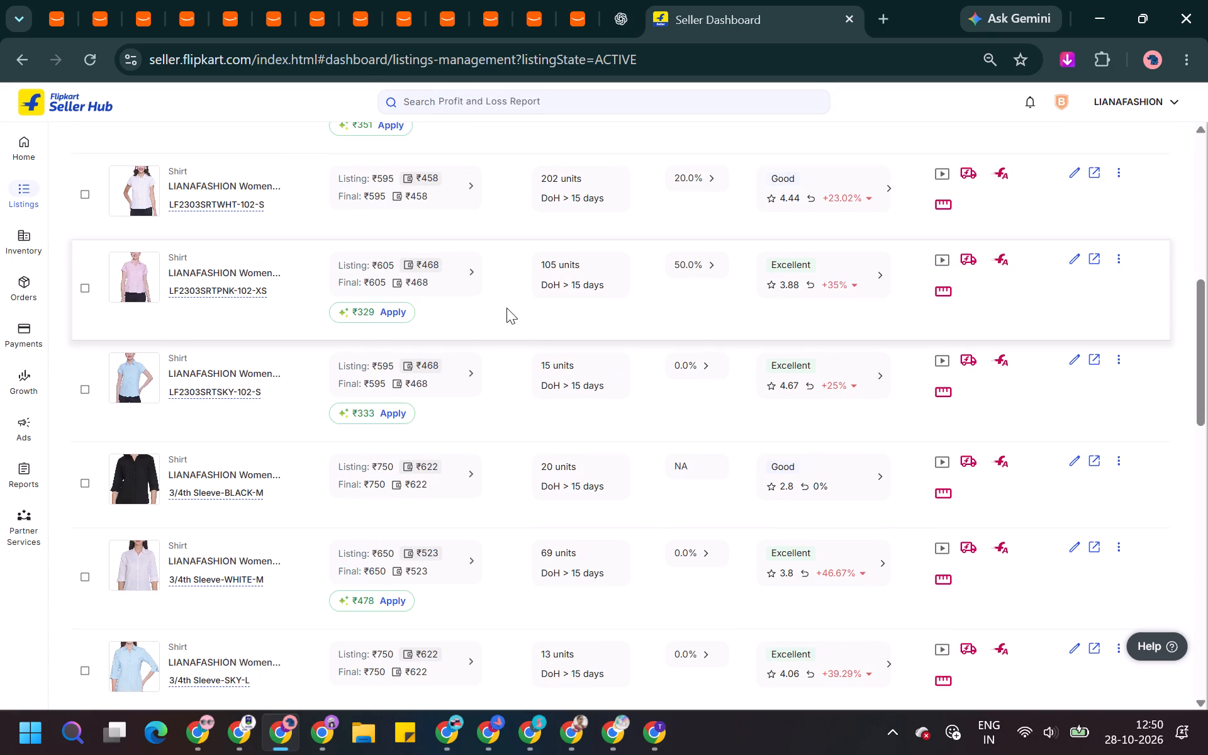
{"action": "scroll", "coordinate": [505, 308], "scroll_direction": "down", "scroll_amount": 19}
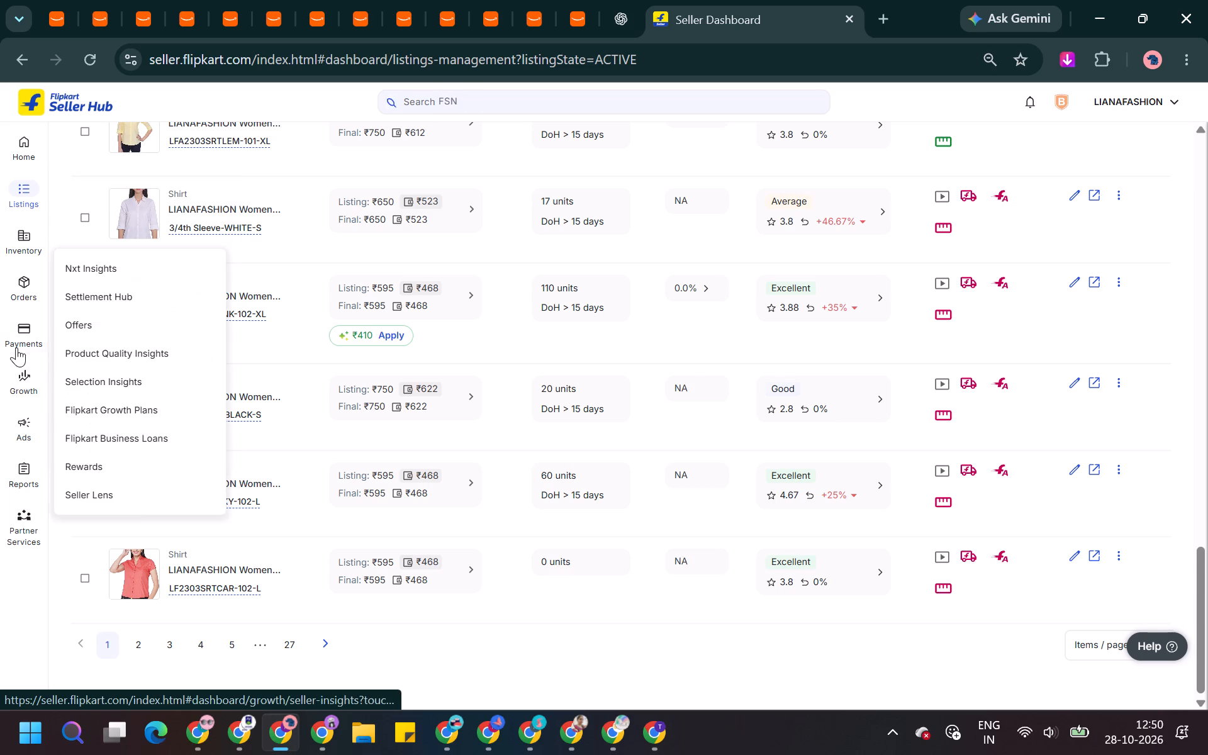
Review today's sales and top products in NXT Insights, and open the Traffic Report.
{"action": "left_click", "coordinate": [18, 379]}
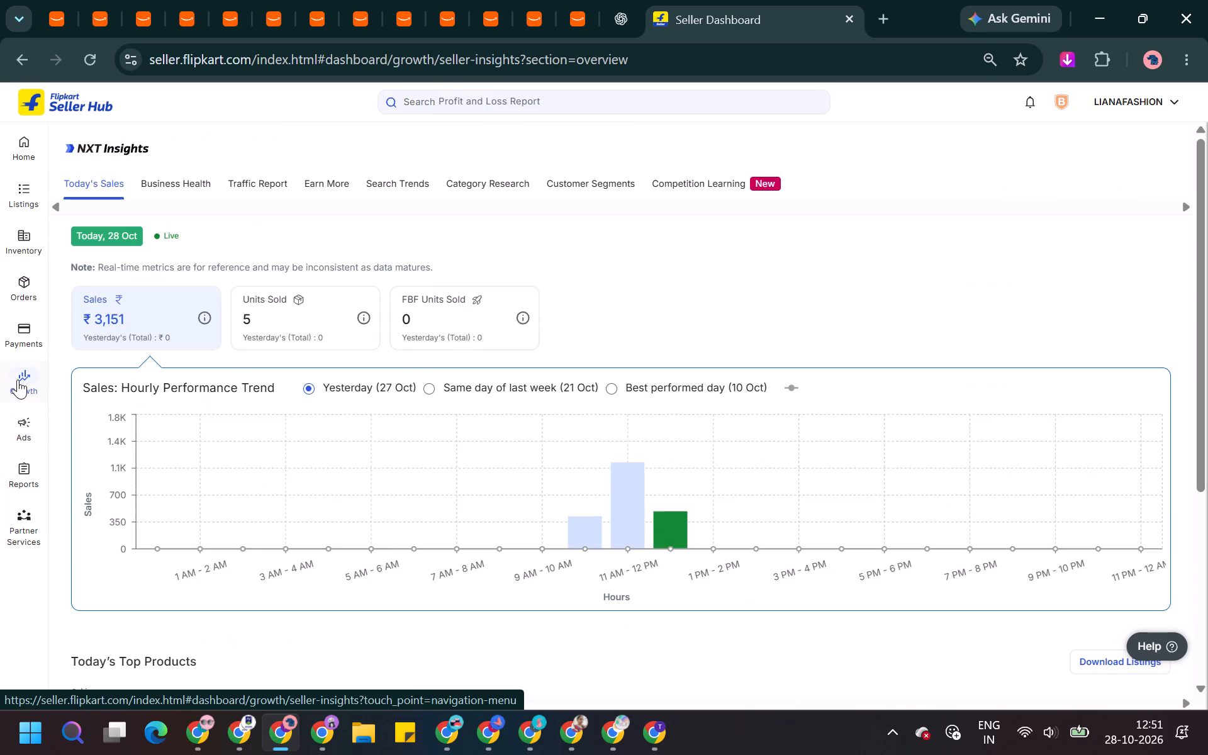
{"action": "scroll", "coordinate": [581, 333], "scroll_direction": "down", "scroll_amount": 3}
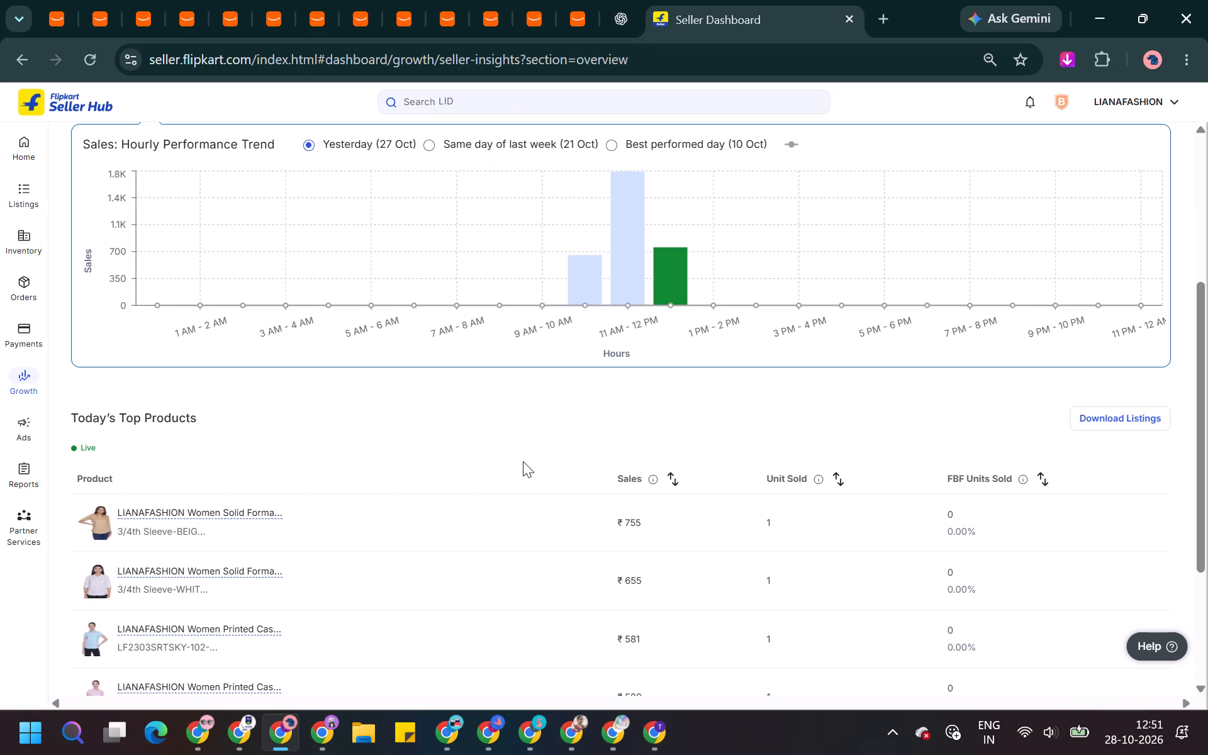
{"action": "scroll", "coordinate": [504, 475], "scroll_direction": "up", "scroll_amount": 1}
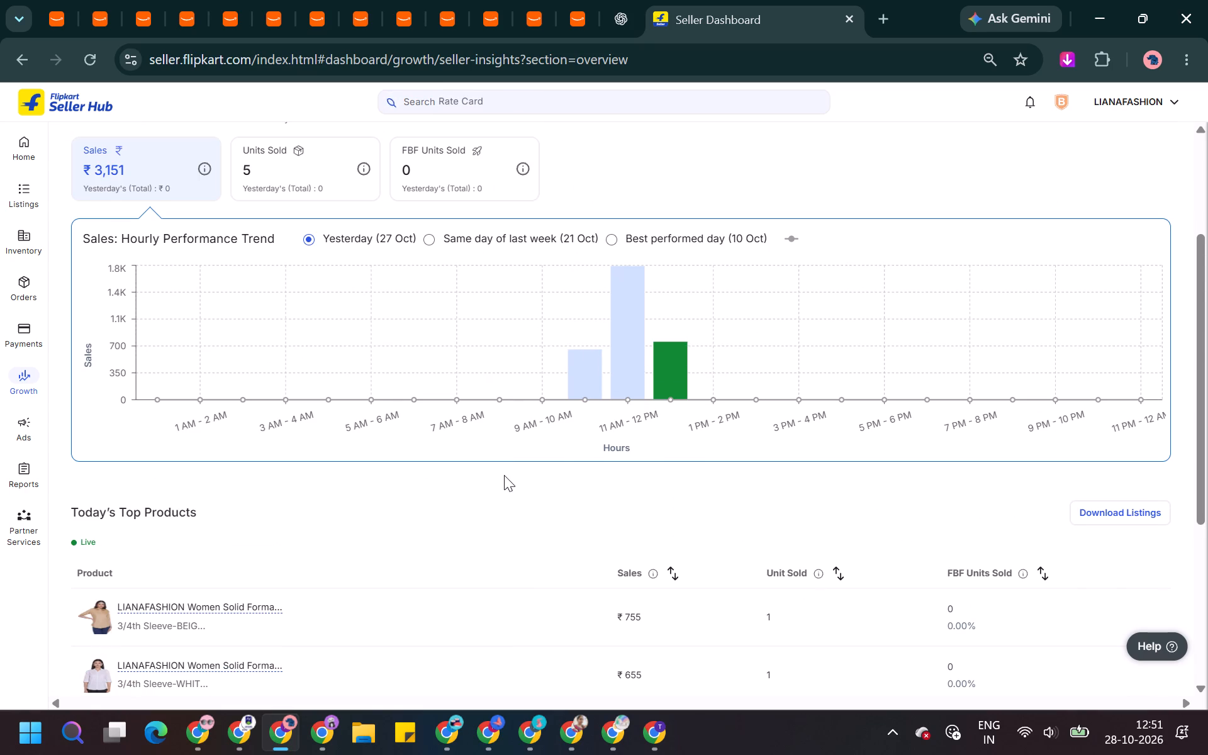
{"action": "scroll", "coordinate": [522, 380], "scroll_direction": "up", "scroll_amount": 4}
{"action": "scroll", "coordinate": [374, 423], "scroll_direction": "down", "scroll_amount": 6}
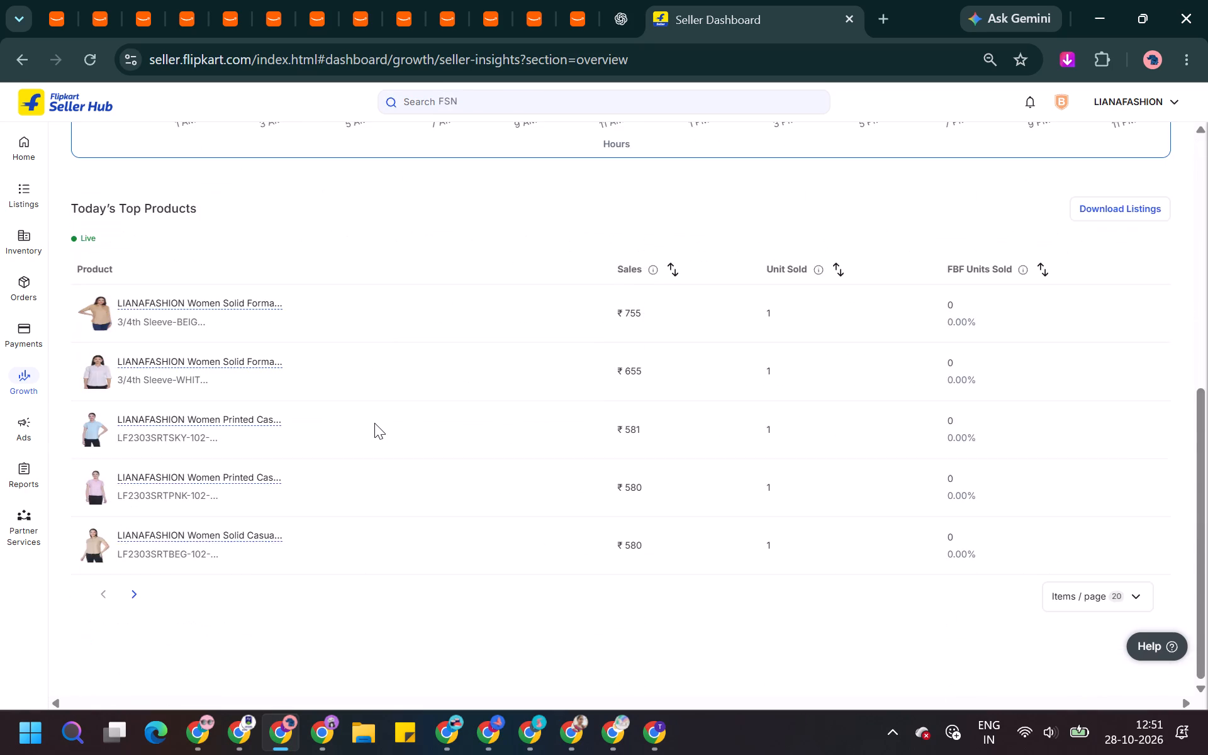
{"action": "scroll", "coordinate": [374, 423], "scroll_direction": "up", "scroll_amount": 6}
{"action": "left_click", "coordinate": [267, 183]}
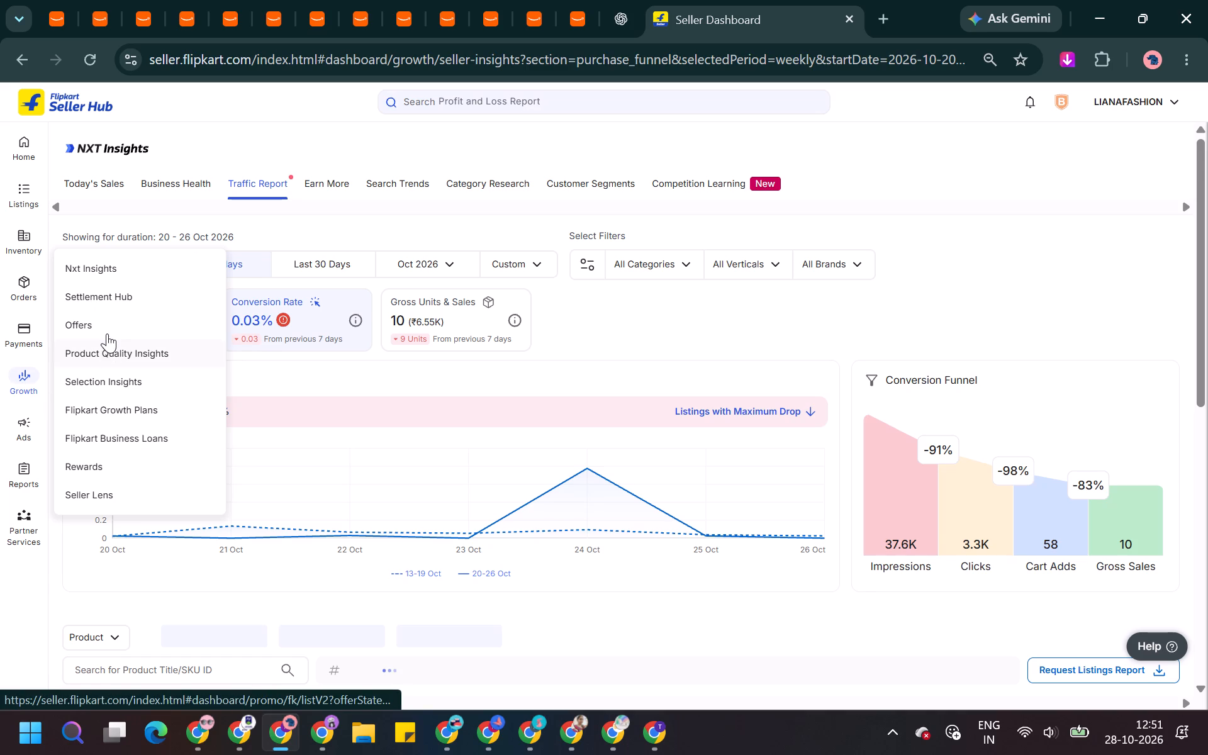
Browse the available Growth offers and open the offer details of Extra 8% Off under Festive Mahotsav 2026.
{"action": "left_click", "coordinate": [106, 333]}
{"action": "scroll", "coordinate": [661, 320], "scroll_direction": "down", "scroll_amount": 2}
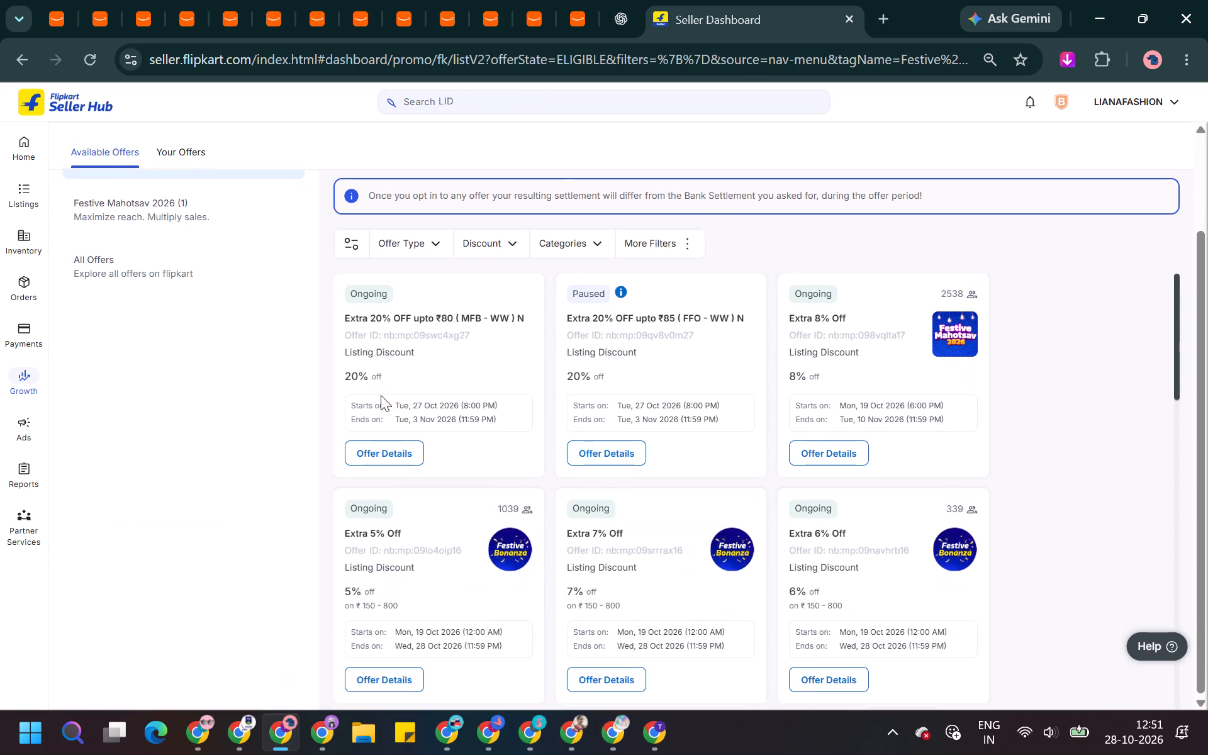
{"action": "scroll", "coordinate": [330, 421], "scroll_direction": "up", "scroll_amount": 3}
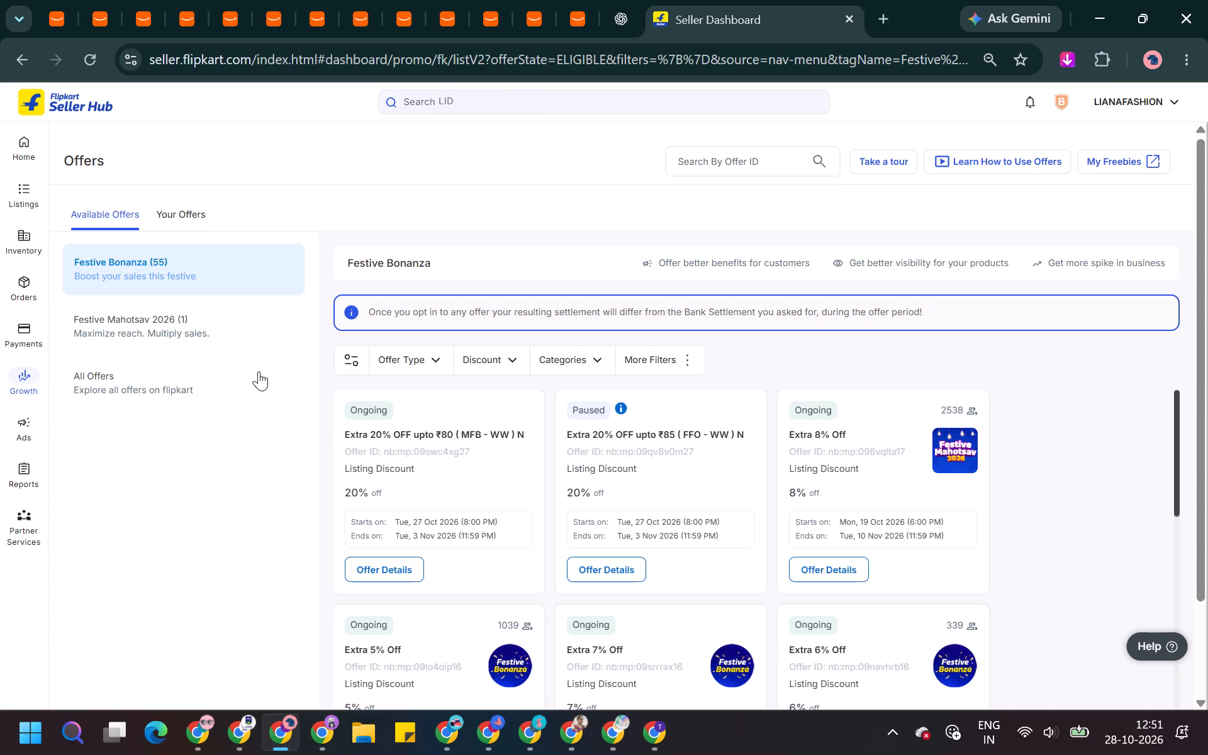
{"action": "left_click", "coordinate": [241, 346]}
{"action": "left_click", "coordinate": [362, 574]}
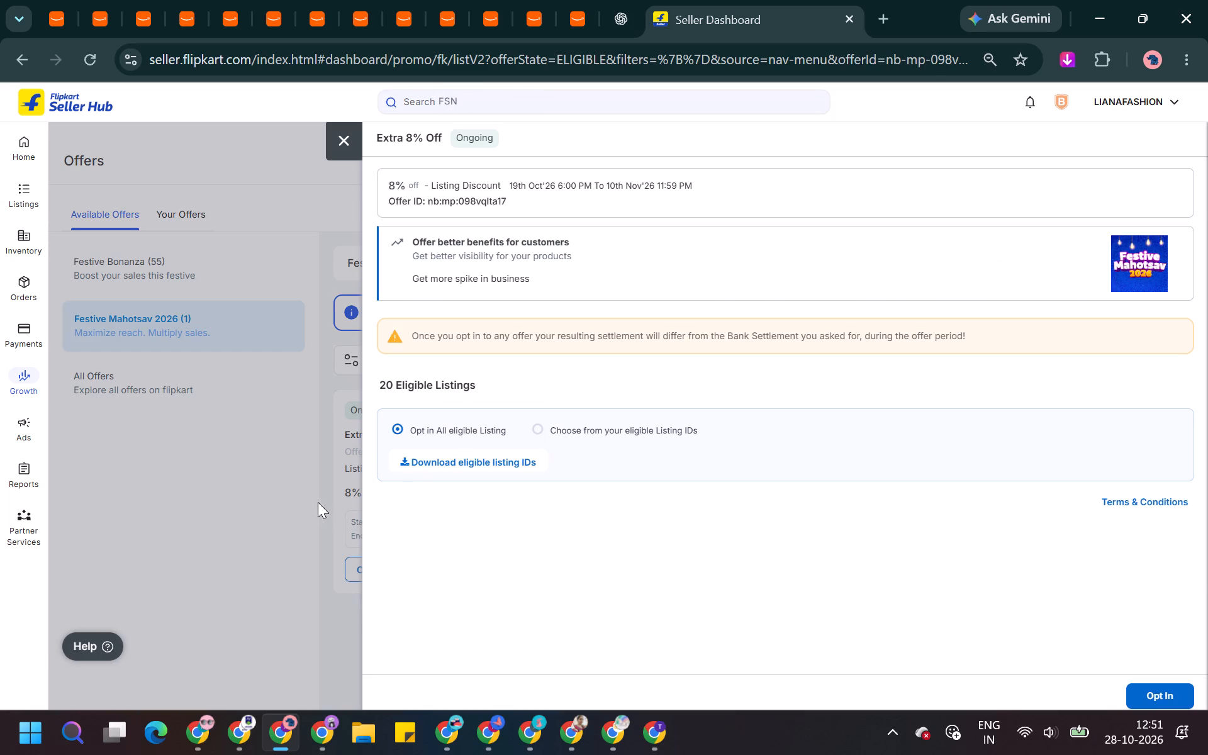
Close the Extra 8% Off offer details without opting in and return to the active listings.
{"action": "left_click", "coordinate": [311, 493]}
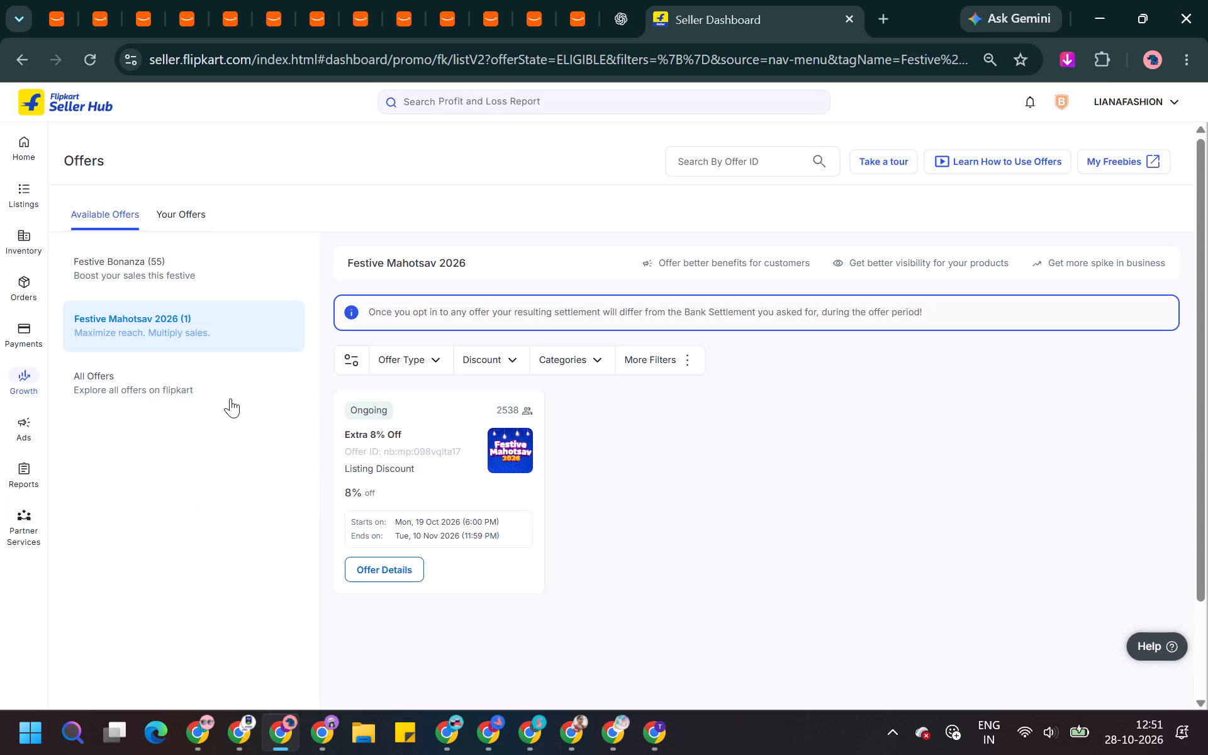
{"action": "left_click", "coordinate": [20, 169]}
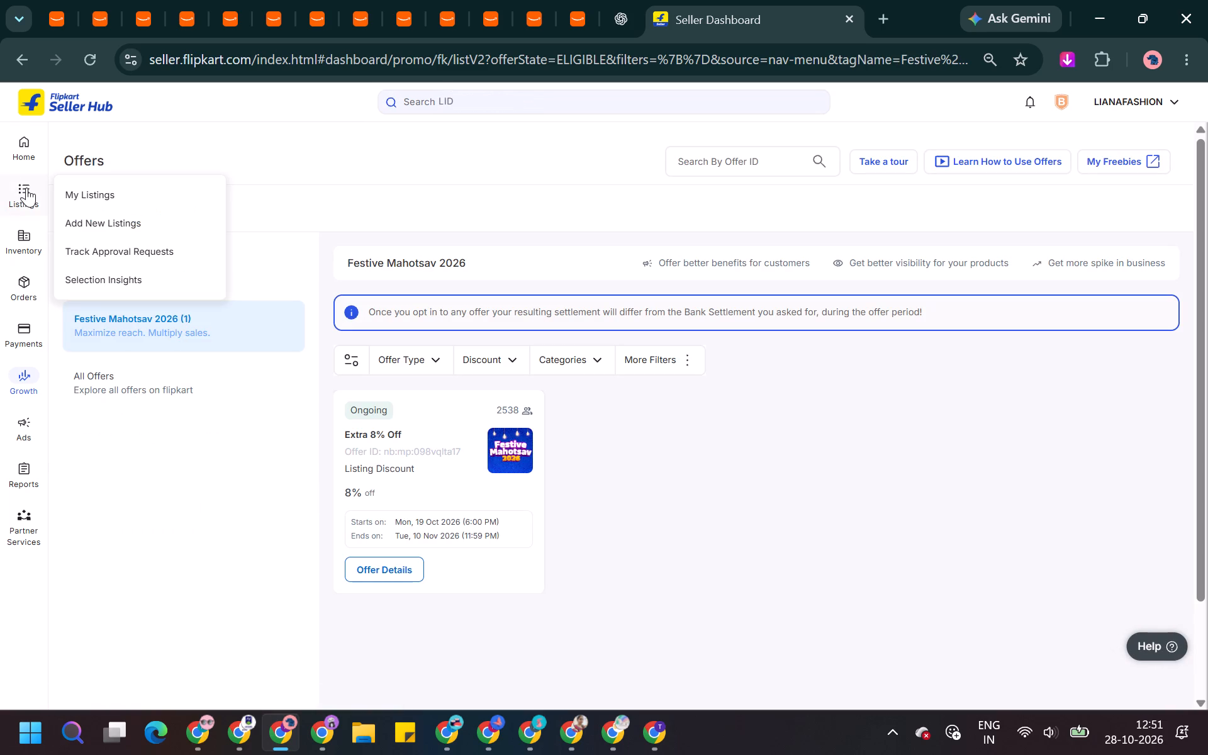
{"action": "left_click", "coordinate": [28, 191]}
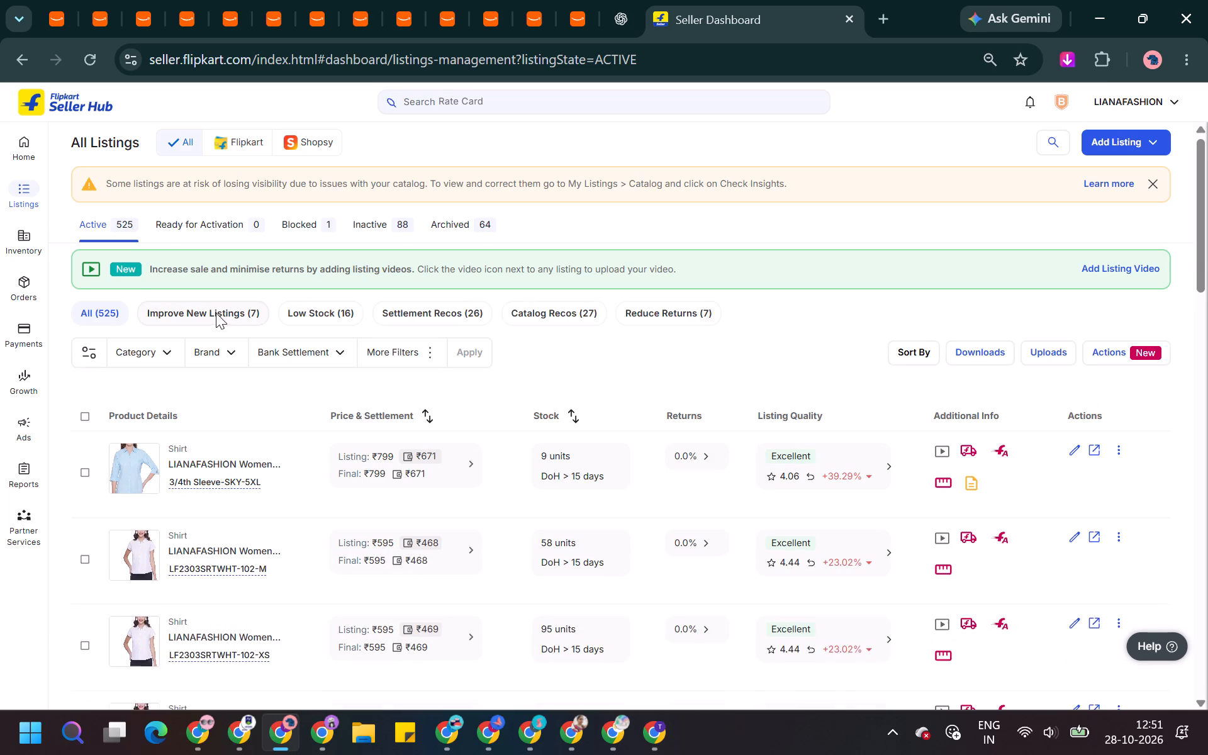
Filter the active listings to Low Stock and review each listing's stock, recommended stock, sizes to restock and potential sales.
{"action": "left_click", "coordinate": [341, 314]}
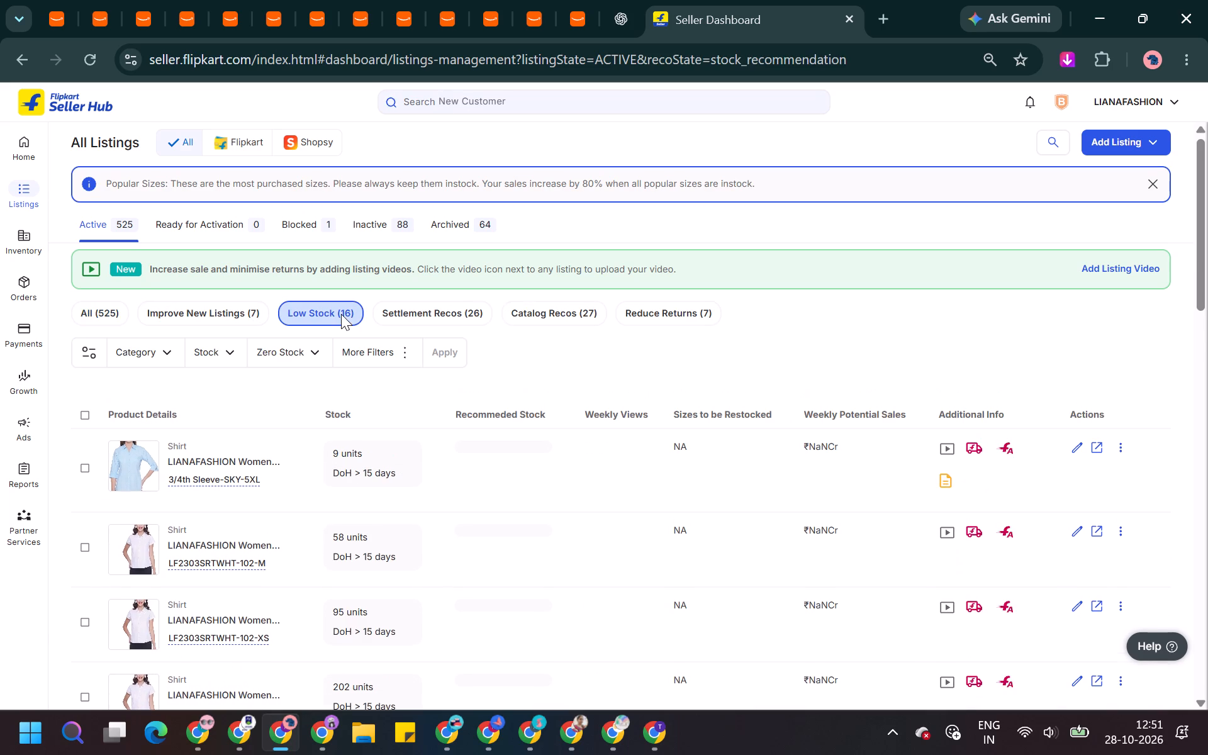
{"action": "scroll", "coordinate": [634, 377], "scroll_direction": "down", "scroll_amount": 2}
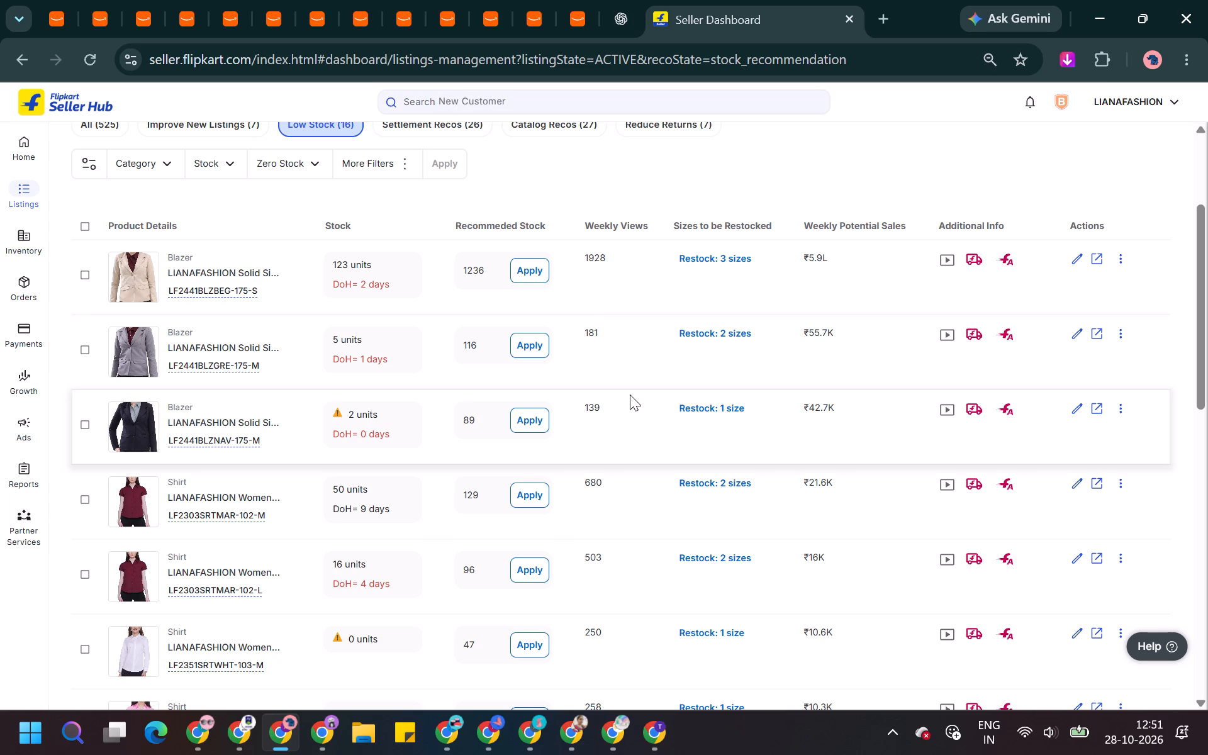
{"action": "scroll", "coordinate": [451, 355], "scroll_direction": "down", "scroll_amount": 2}
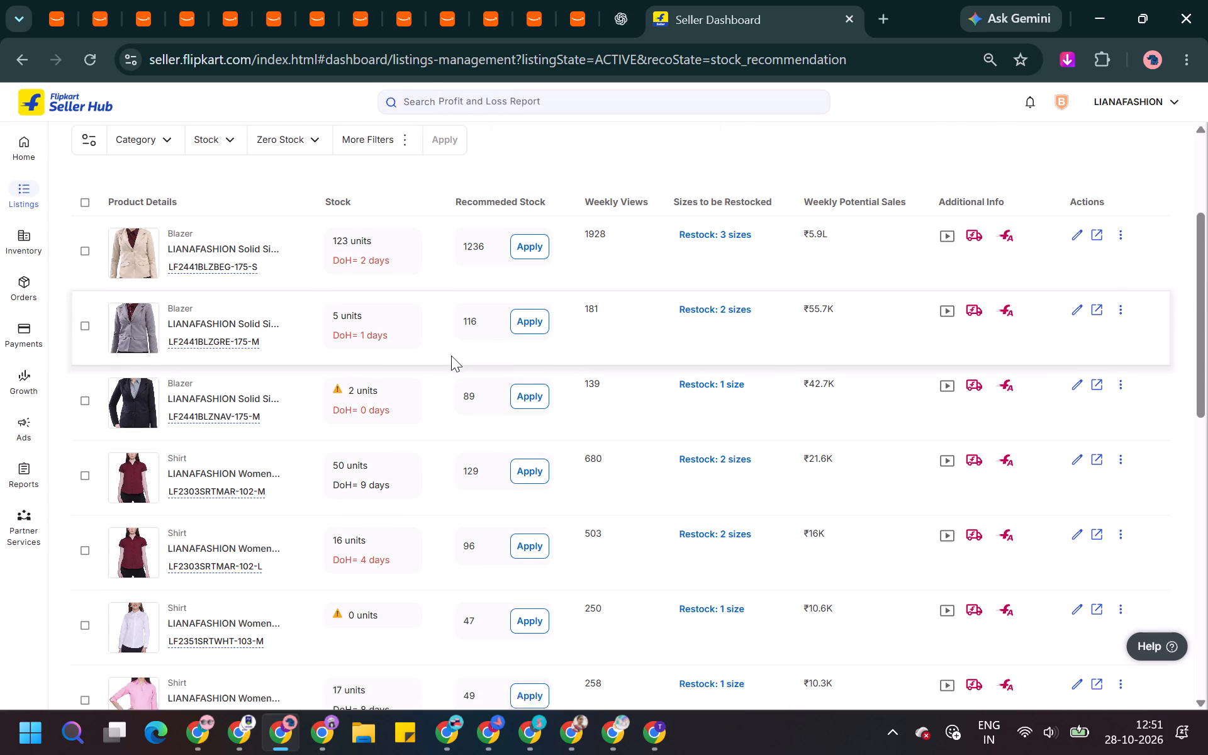
{"action": "scroll", "coordinate": [451, 355], "scroll_direction": "down", "scroll_amount": 1}
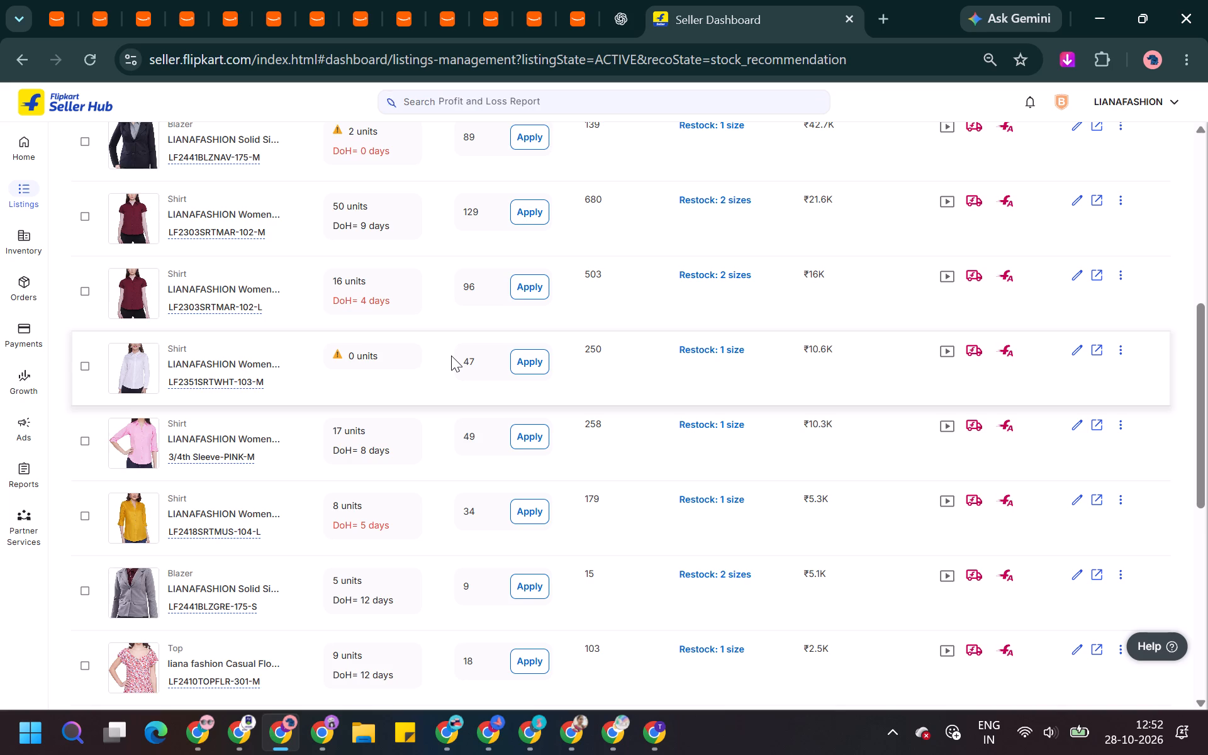
{"action": "scroll", "coordinate": [451, 355], "scroll_direction": "down", "scroll_amount": 1}
{"action": "scroll", "coordinate": [403, 464], "scroll_direction": "down", "scroll_amount": 5}
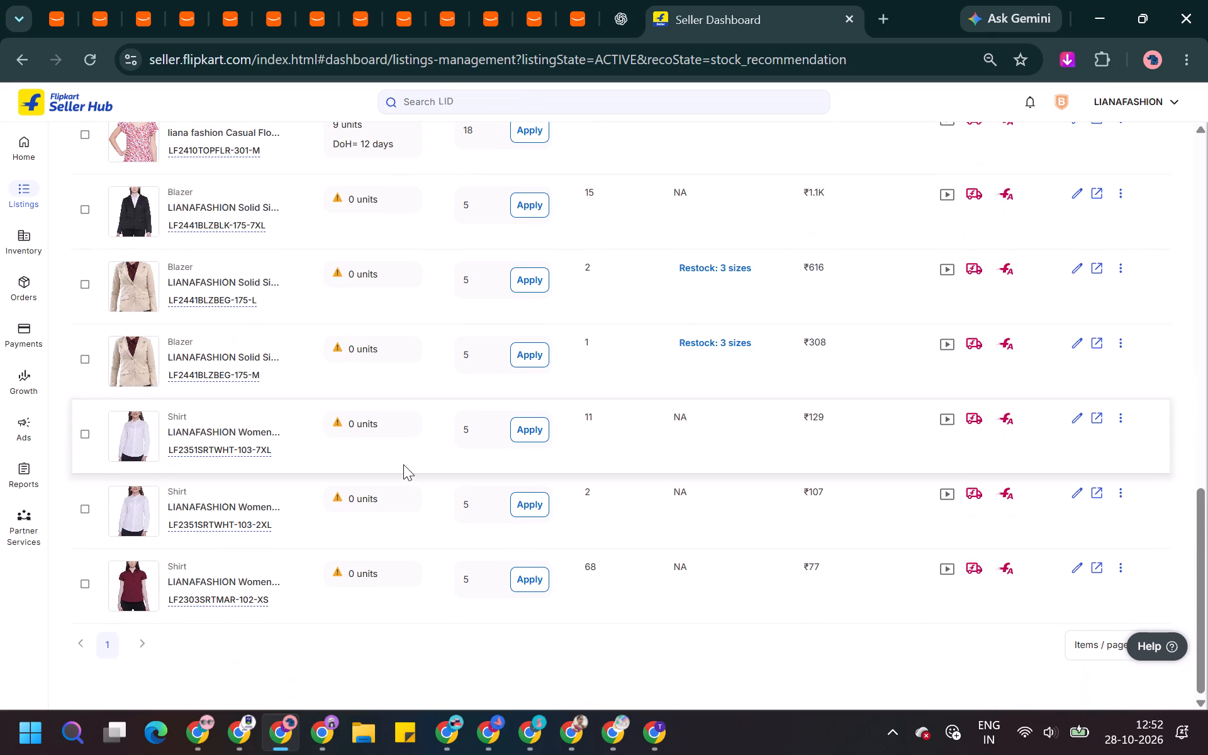
{"action": "scroll", "coordinate": [403, 464], "scroll_direction": "down", "scroll_amount": 3}
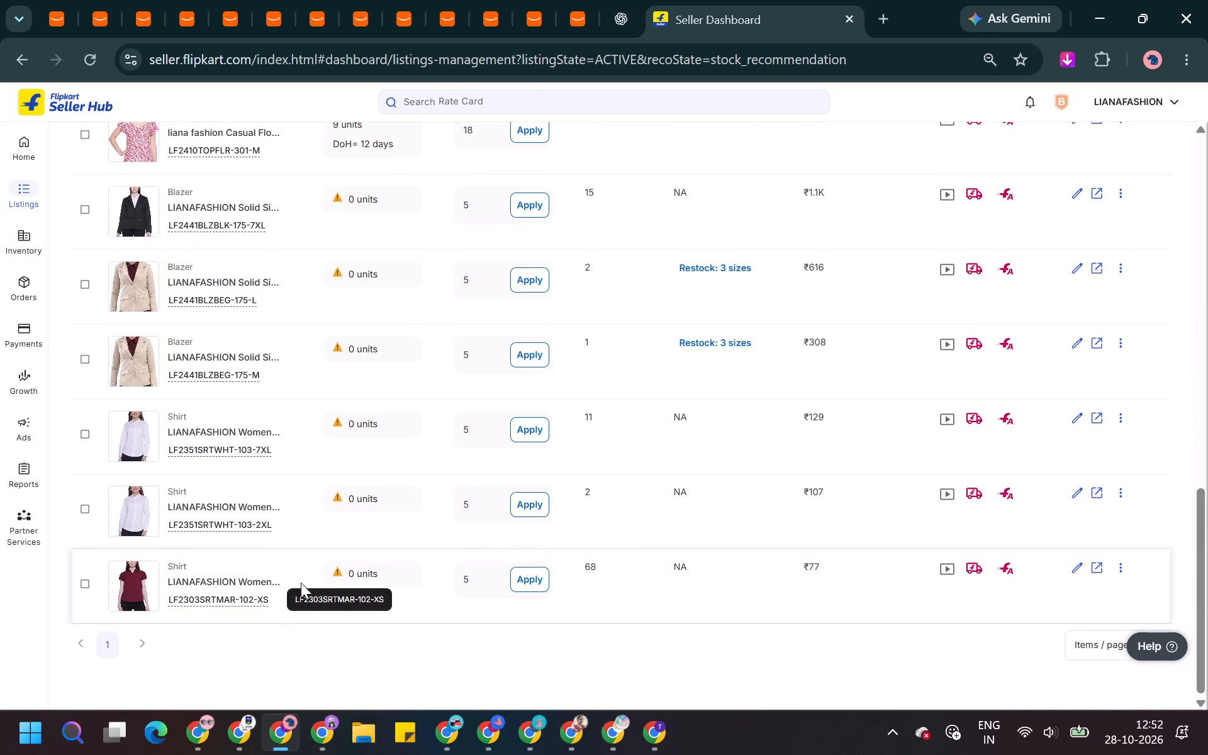
{"action": "scroll", "coordinate": [465, 540], "scroll_direction": "up", "scroll_amount": 5}
{"action": "scroll", "coordinate": [465, 540], "scroll_direction": "down", "scroll_amount": 1}
{"action": "scroll", "coordinate": [465, 540], "scroll_direction": "up", "scroll_amount": 8}
{"action": "scroll", "coordinate": [465, 540], "scroll_direction": "down", "scroll_amount": 5}
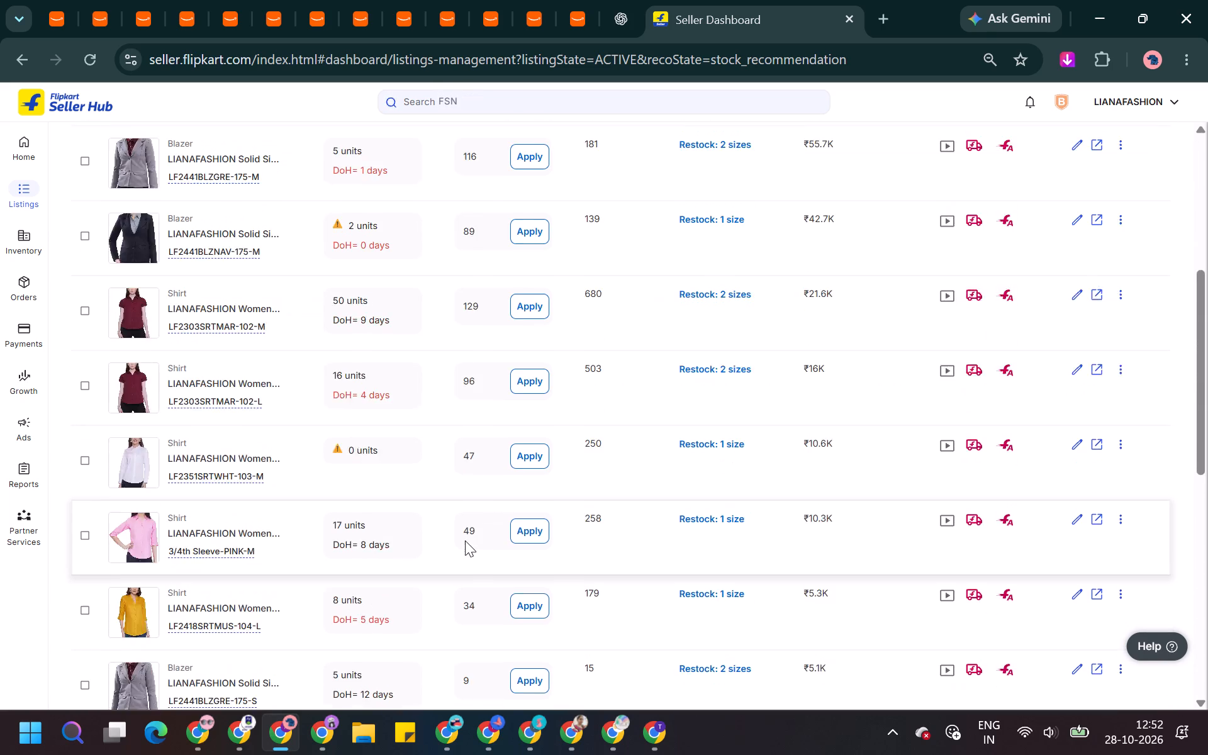
{"action": "scroll", "coordinate": [465, 540], "scroll_direction": "down", "scroll_amount": 6}
{"action": "scroll", "coordinate": [465, 540], "scroll_direction": "up", "scroll_amount": 1}
{"action": "scroll", "coordinate": [465, 540], "scroll_direction": "down", "scroll_amount": 2}
{"action": "scroll", "coordinate": [465, 540], "scroll_direction": "up", "scroll_amount": 13}
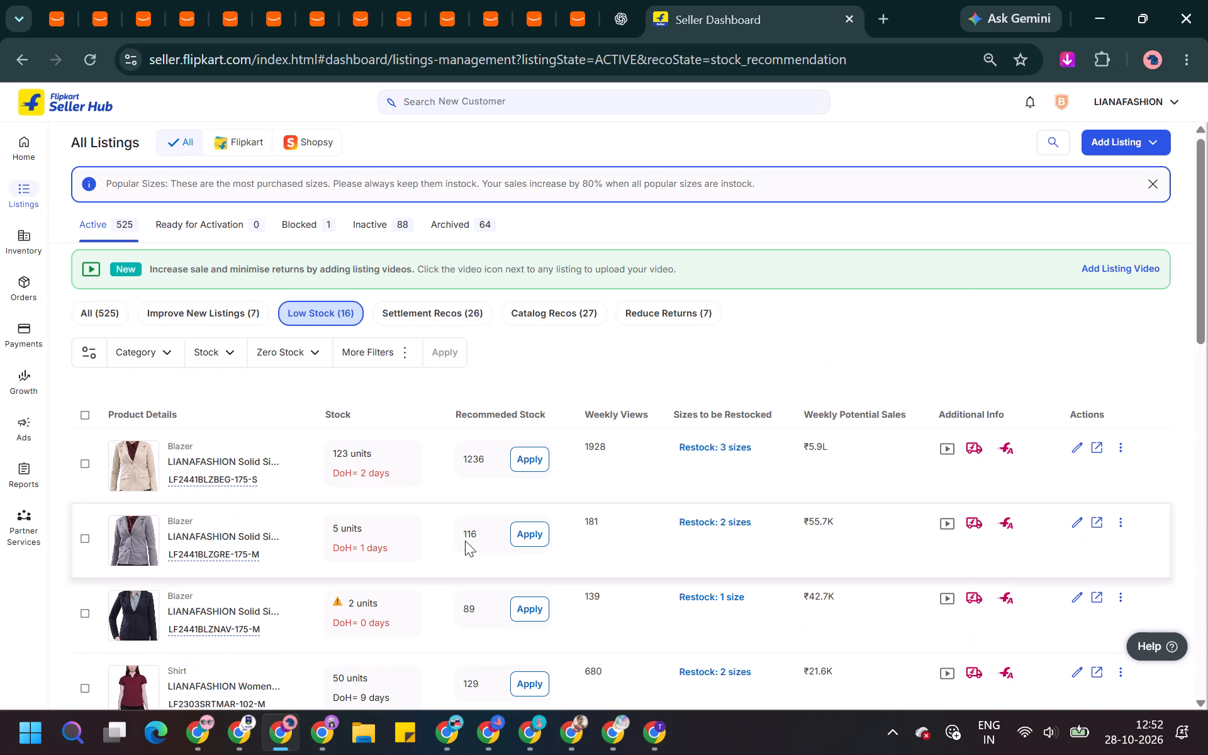
{"action": "scroll", "coordinate": [465, 540], "scroll_direction": "up", "scroll_amount": 7}
Check the Improve New Listings recommendations, switching briefly to Low Stock and back.
{"action": "left_click", "coordinate": [109, 313]}
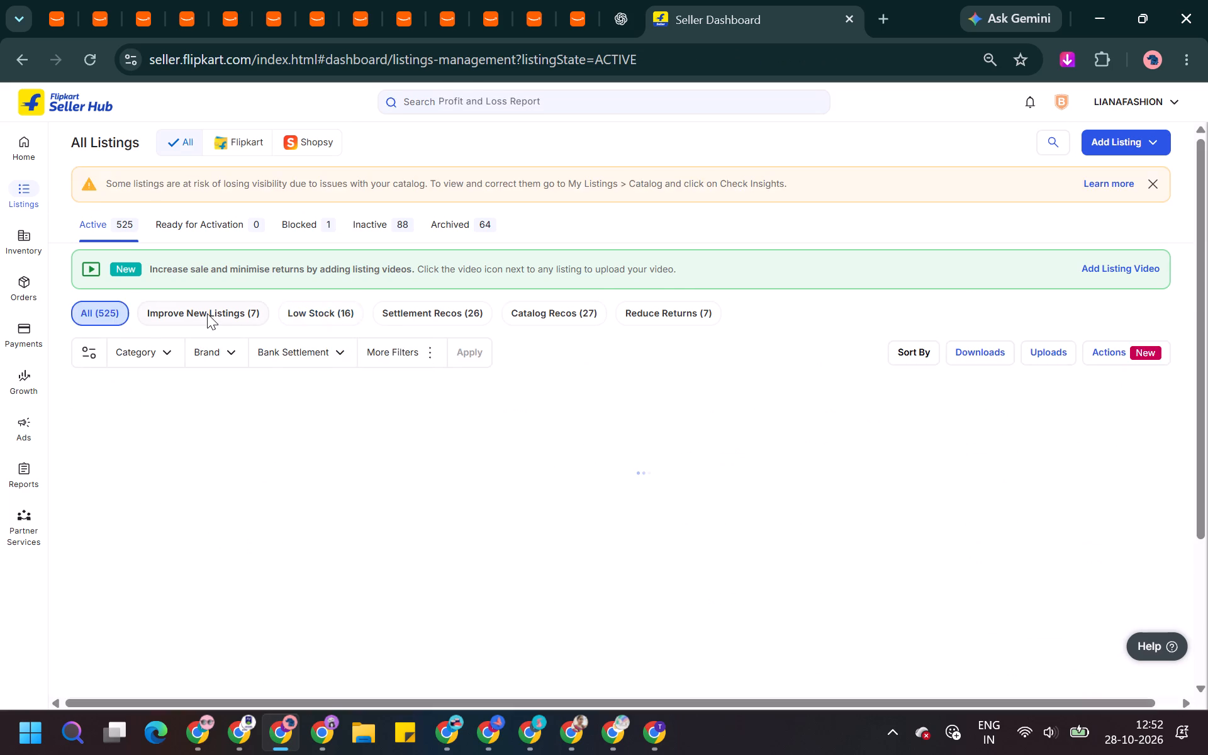
{"action": "left_click", "coordinate": [207, 313]}
{"action": "scroll", "coordinate": [570, 352], "scroll_direction": "down", "scroll_amount": 3}
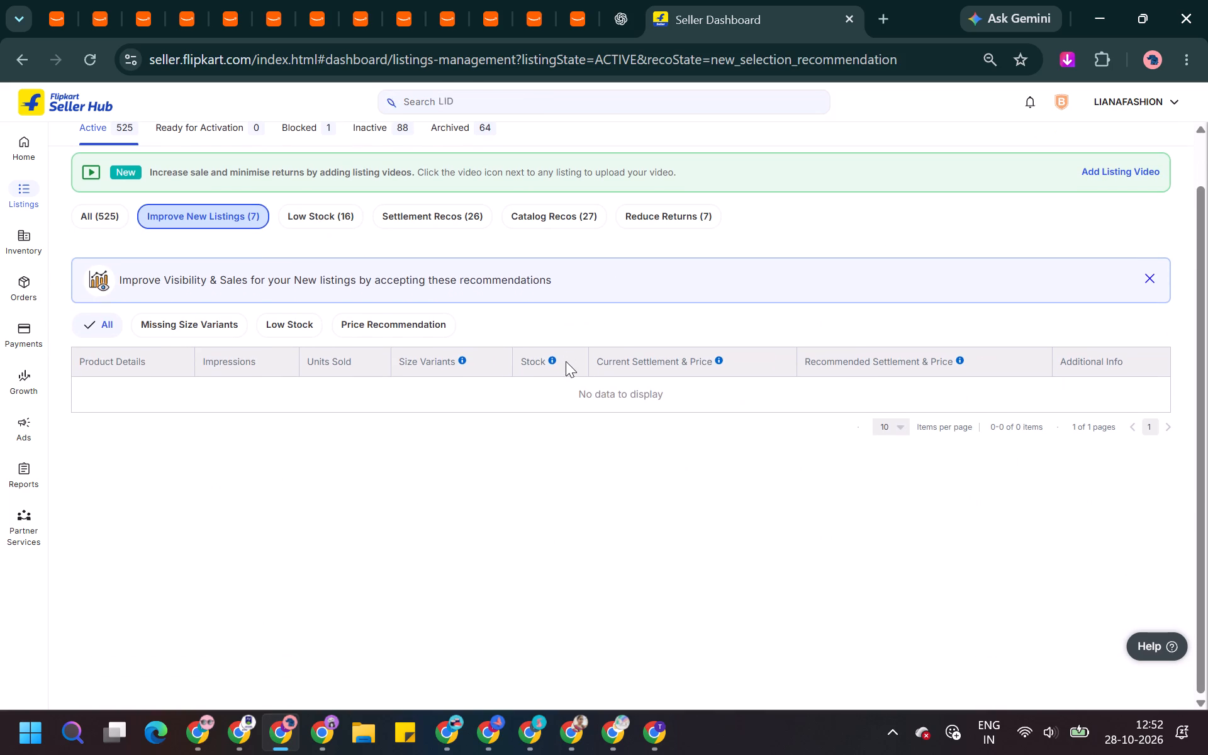
{"action": "scroll", "coordinate": [566, 361], "scroll_direction": "down", "scroll_amount": 2}
{"action": "scroll", "coordinate": [566, 361], "scroll_direction": "up", "scroll_amount": 2}
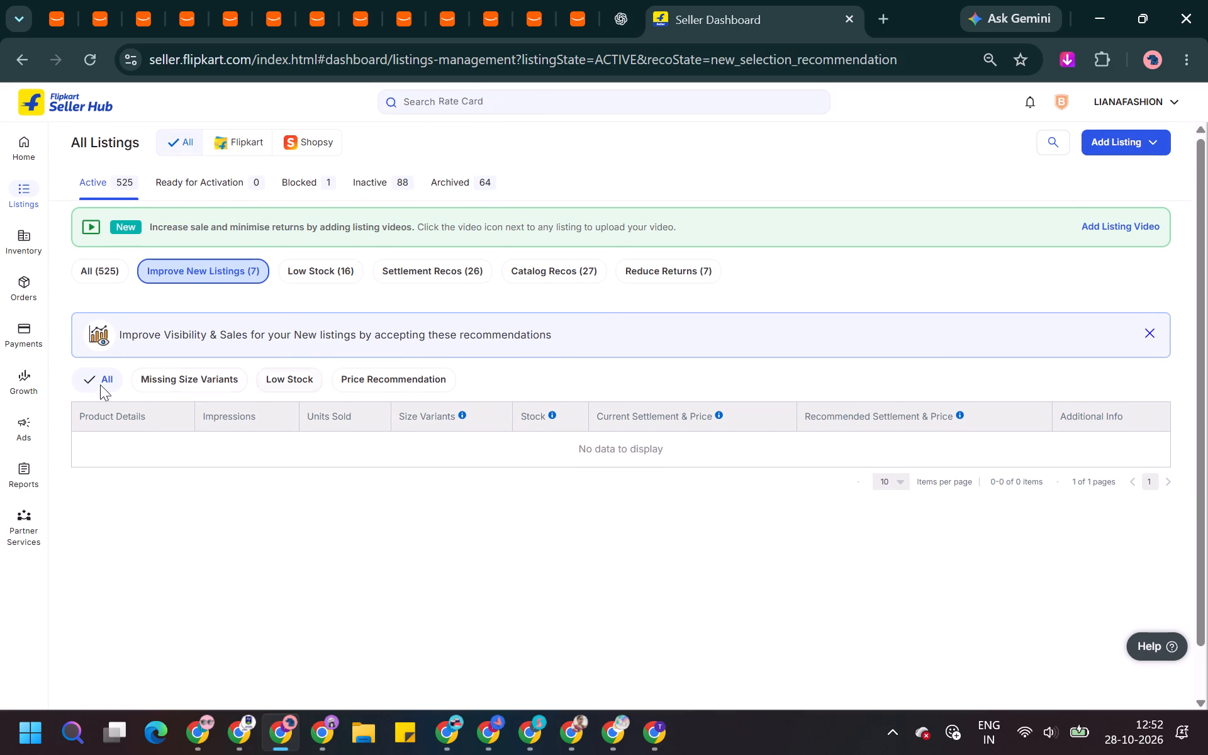
{"action": "left_click", "coordinate": [337, 267]}
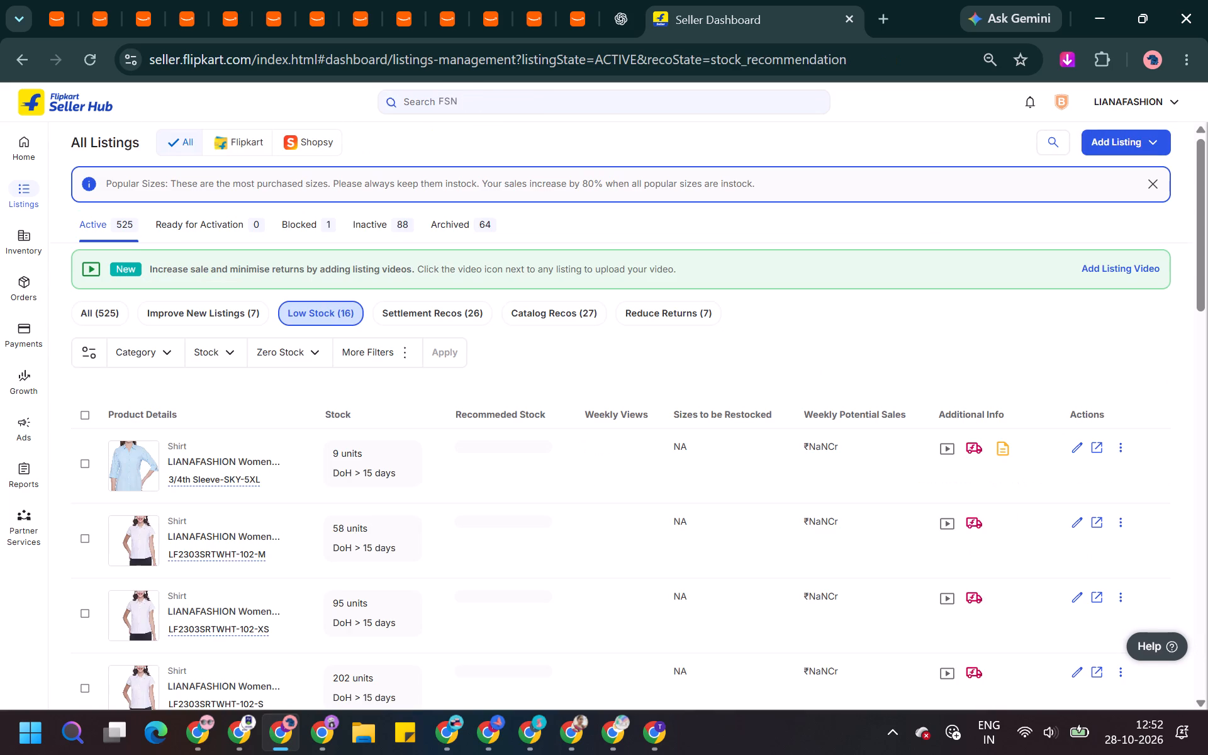
{"action": "left_click", "coordinate": [244, 272]}
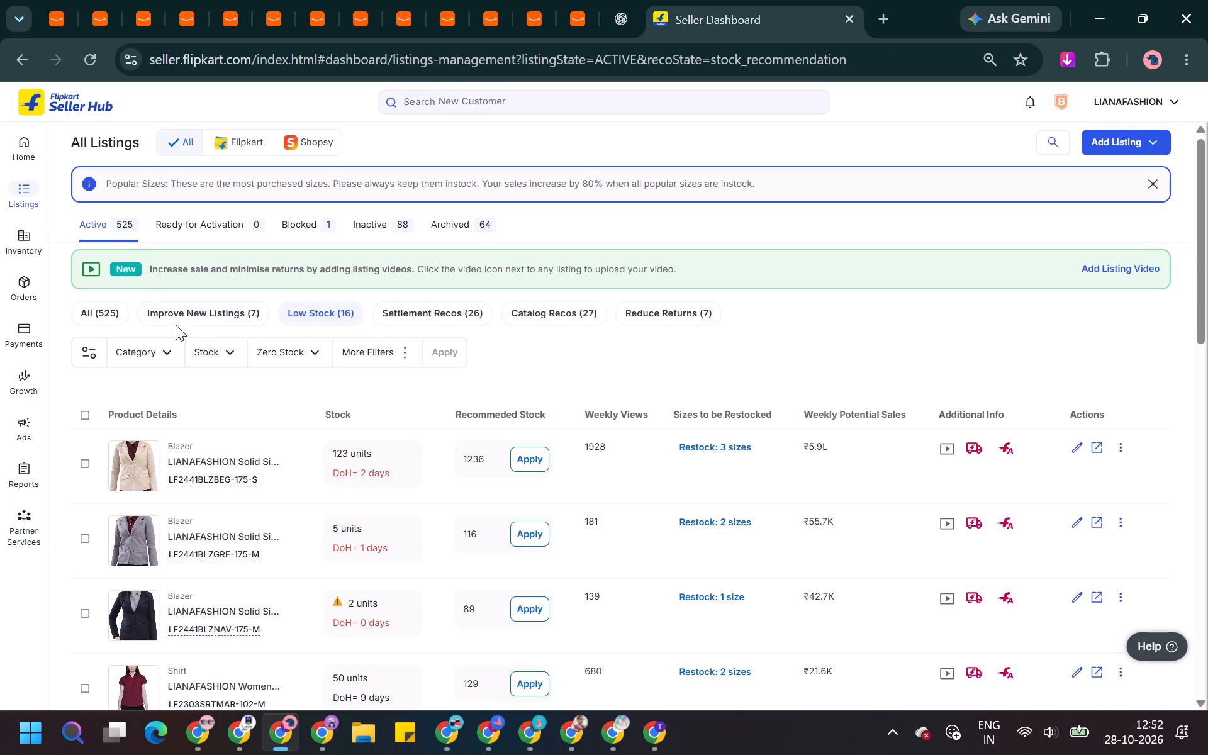
{"action": "left_click", "coordinate": [223, 320]}
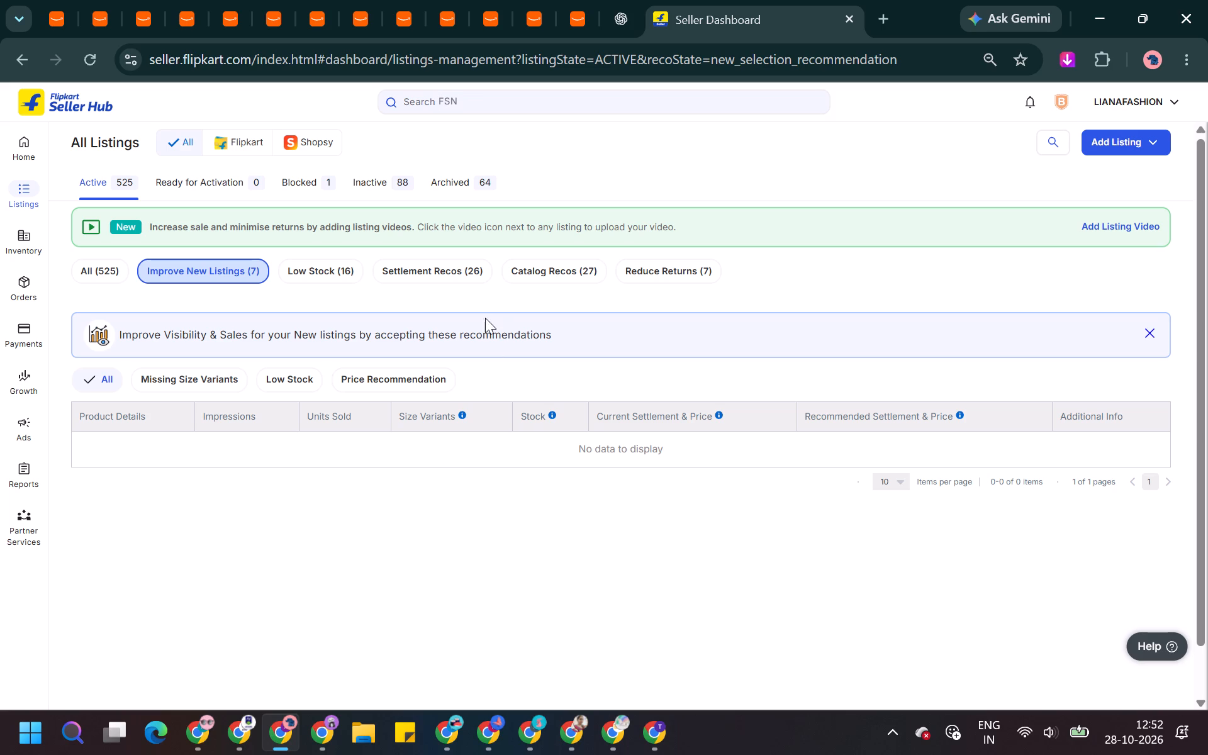
View the Settlement Recos for the active listings, followed by the Reduce Returns recommendations.
{"action": "left_click", "coordinate": [481, 271]}
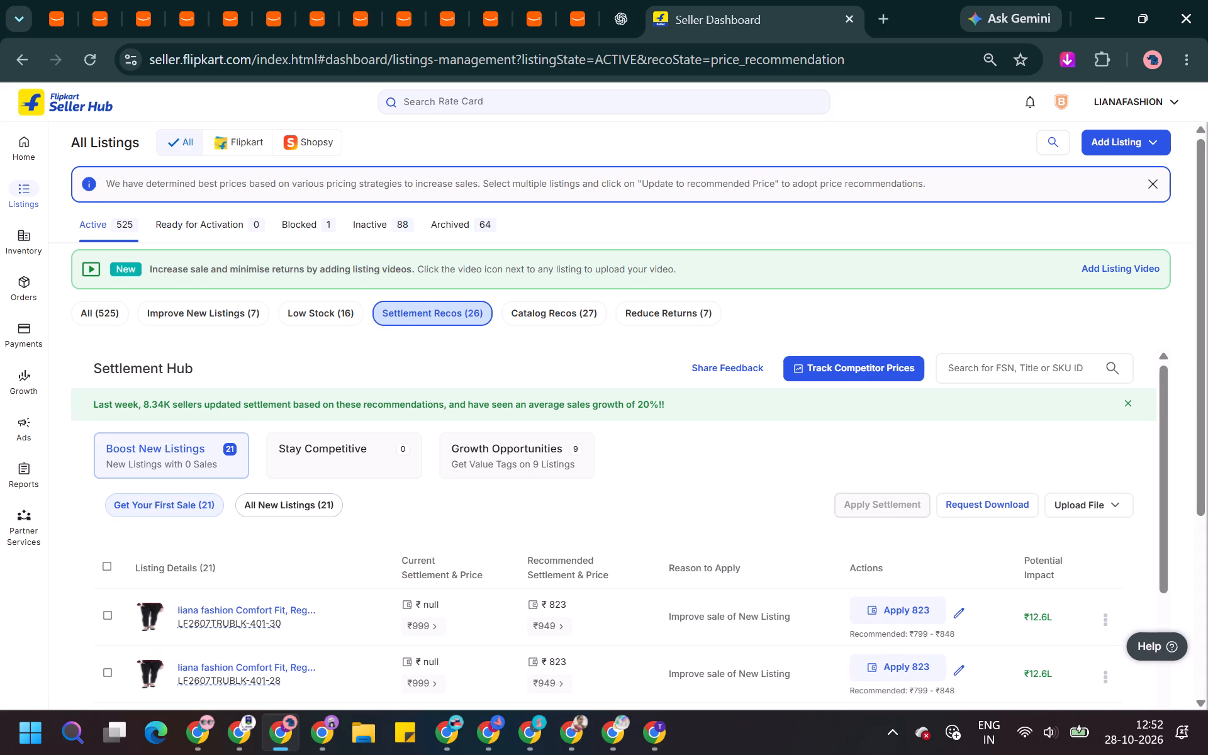
{"action": "left_click", "coordinate": [690, 308]}
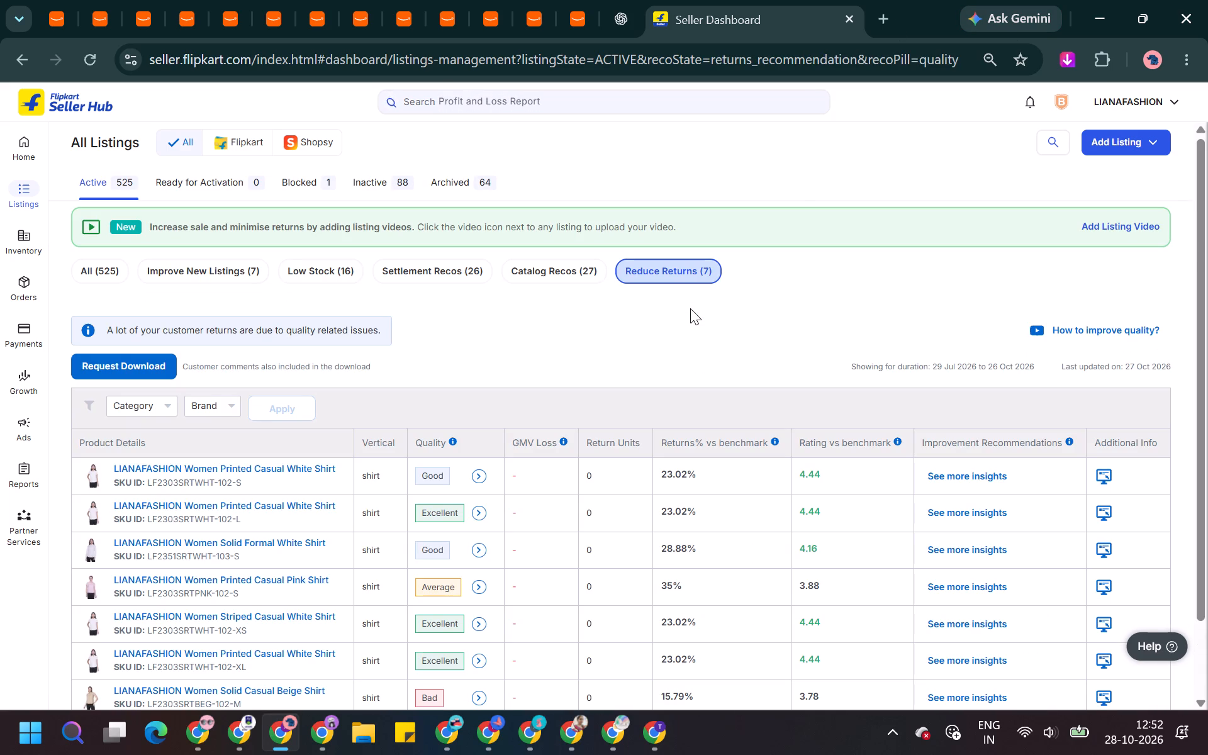
Show the Catalog Recos listings and look through their listing quality and catalog insight indicators.
{"action": "left_click", "coordinate": [545, 259]}
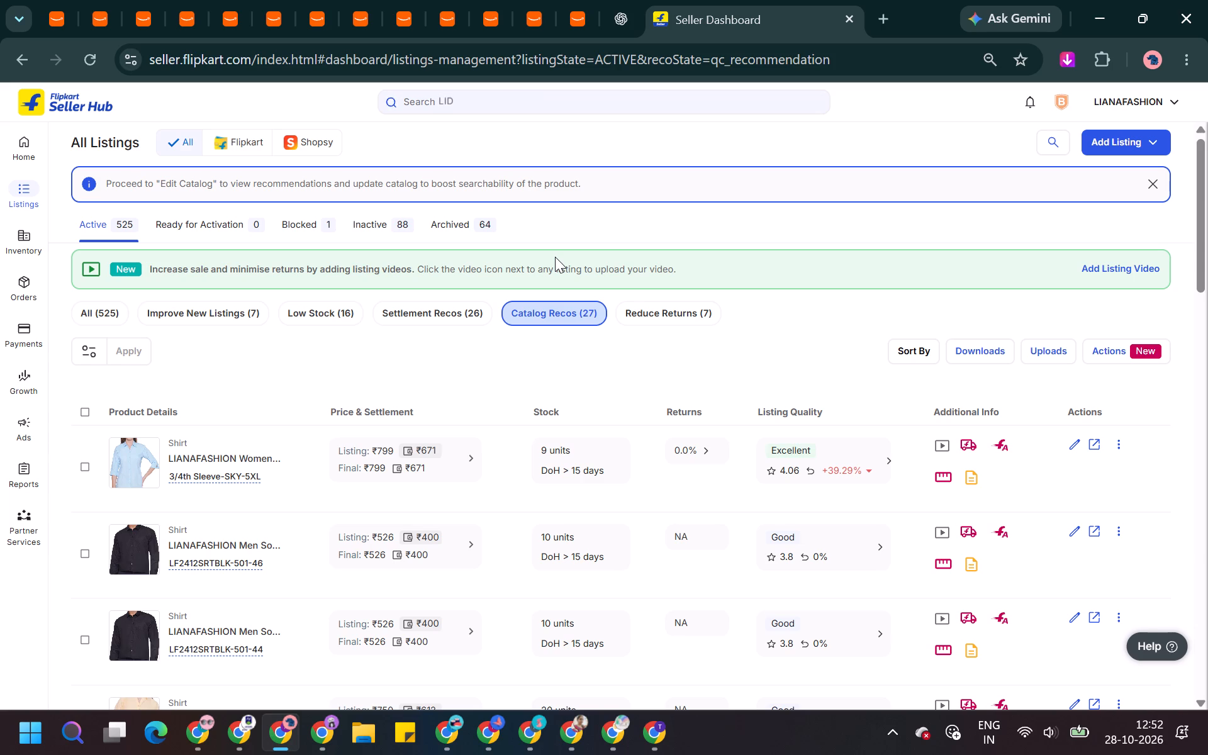
{"action": "scroll", "coordinate": [719, 308], "scroll_direction": "down", "scroll_amount": 3}
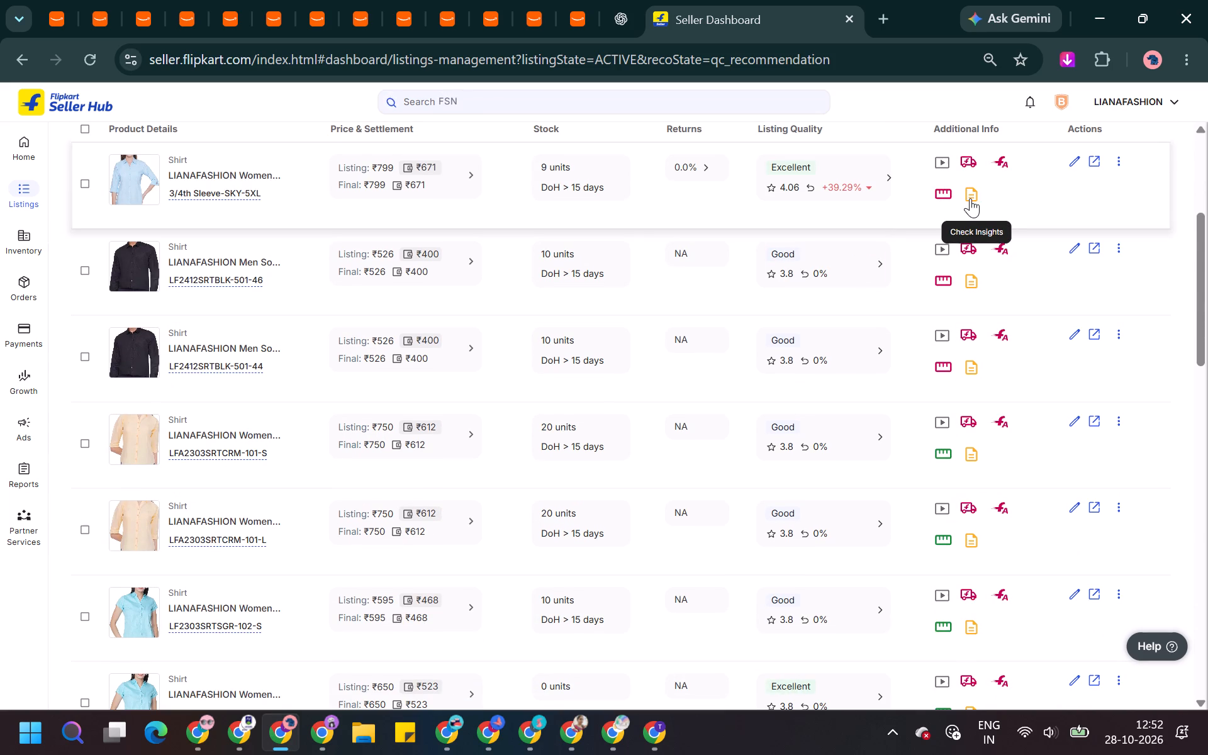
{"action": "scroll", "coordinate": [970, 198], "scroll_direction": "down", "scroll_amount": 1}
{"action": "scroll", "coordinate": [970, 198], "scroll_direction": "up", "scroll_amount": 1}
{"action": "scroll", "coordinate": [970, 198], "scroll_direction": "down", "scroll_amount": 8}
{"action": "scroll", "coordinate": [970, 201], "scroll_direction": "up", "scroll_amount": 1}
{"action": "scroll", "coordinate": [970, 201], "scroll_direction": "down", "scroll_amount": 2}
{"action": "scroll", "coordinate": [970, 201], "scroll_direction": "up", "scroll_amount": 12}
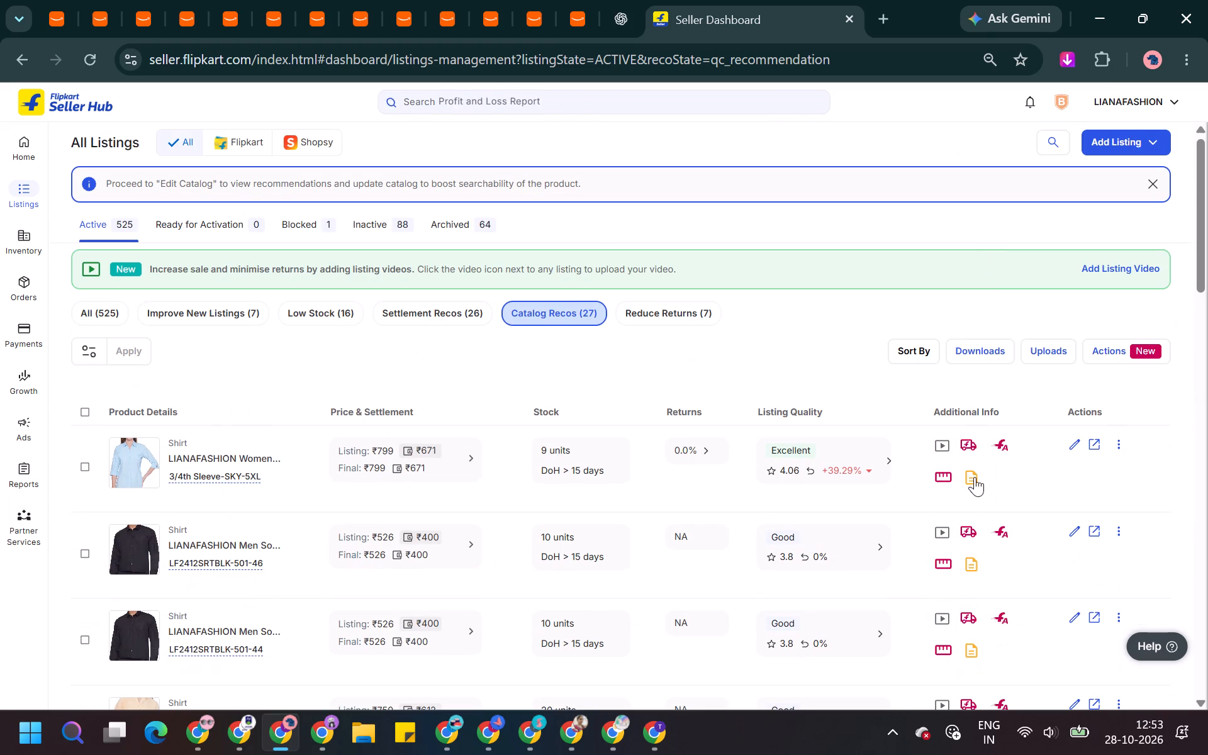
Open the catalog recommendation for the women's light blue shirt SKY-5XL and review its additional description attributes and image insight.
{"action": "left_click", "coordinate": [970, 472]}
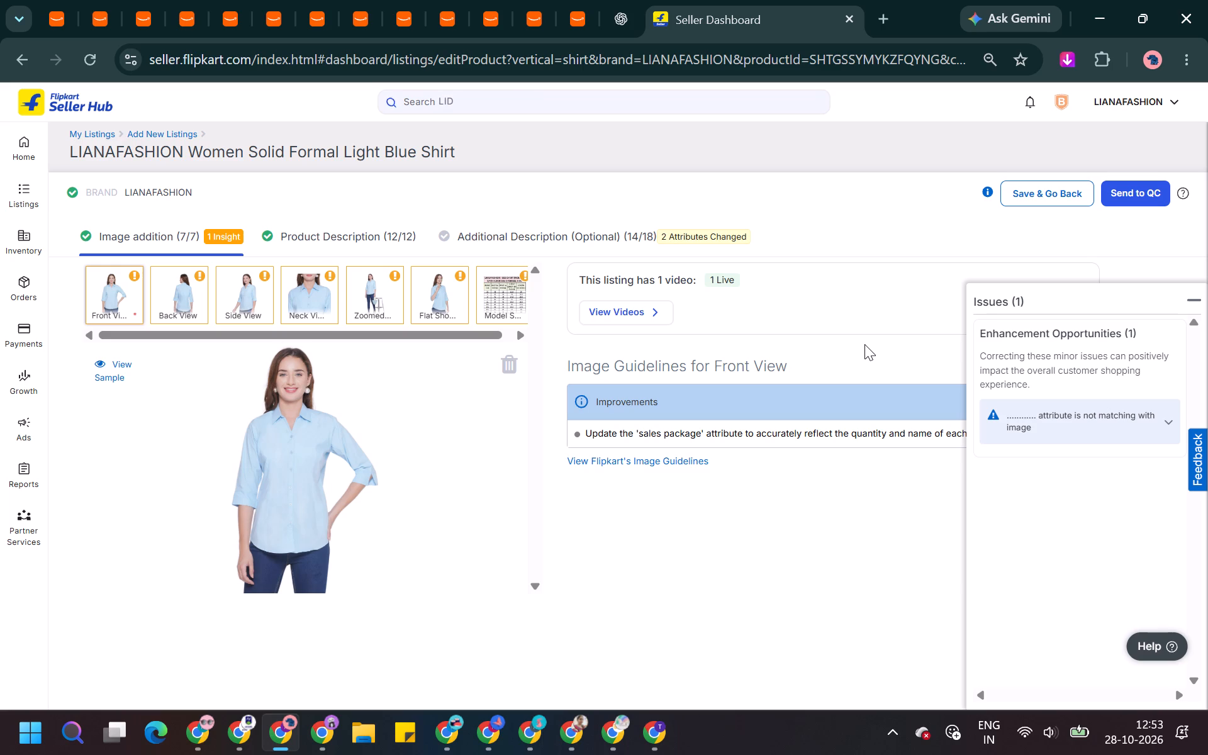
{"action": "left_click", "coordinate": [698, 245]}
{"action": "scroll", "coordinate": [416, 435], "scroll_direction": "down", "scroll_amount": 10}
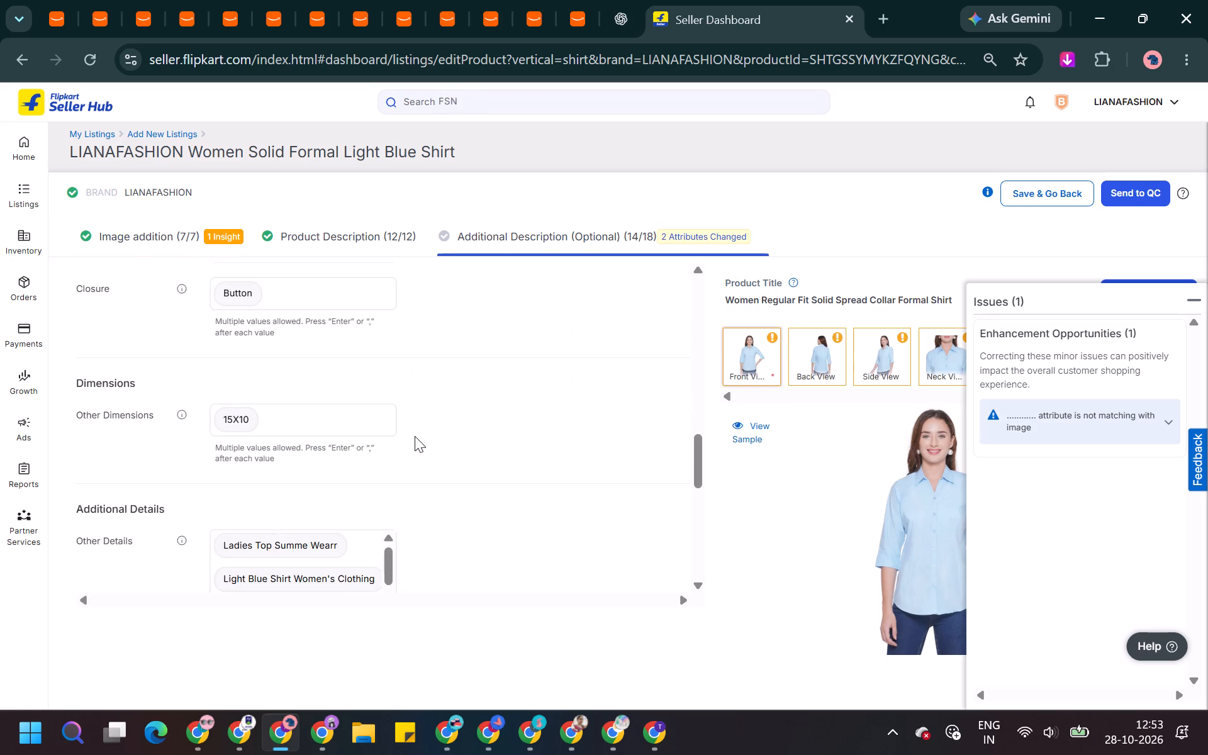
{"action": "scroll", "coordinate": [415, 436], "scroll_direction": "down", "scroll_amount": 9}
{"action": "left_click", "coordinate": [190, 237]}
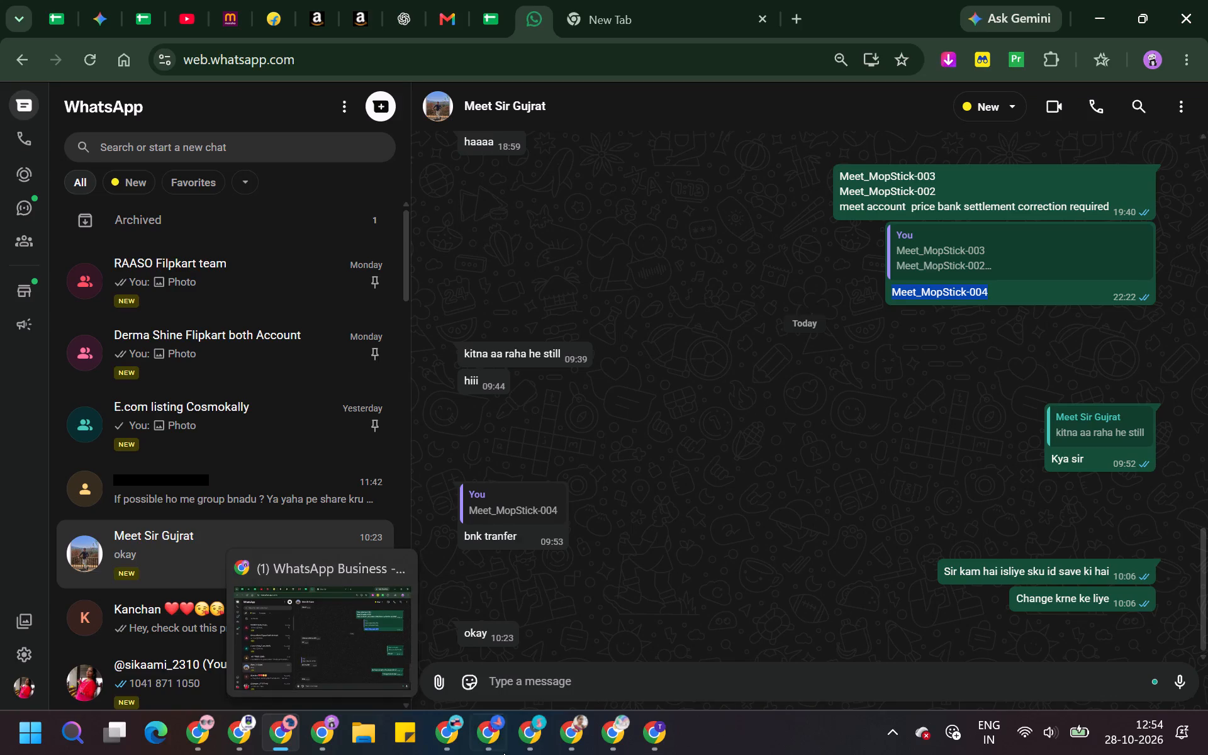
Switch to the SankalpEZone browser window with the ad campaigns, followed by the zedxhygine window with the Listing Creation page.
{"action": "left_click", "coordinate": [440, 726]}
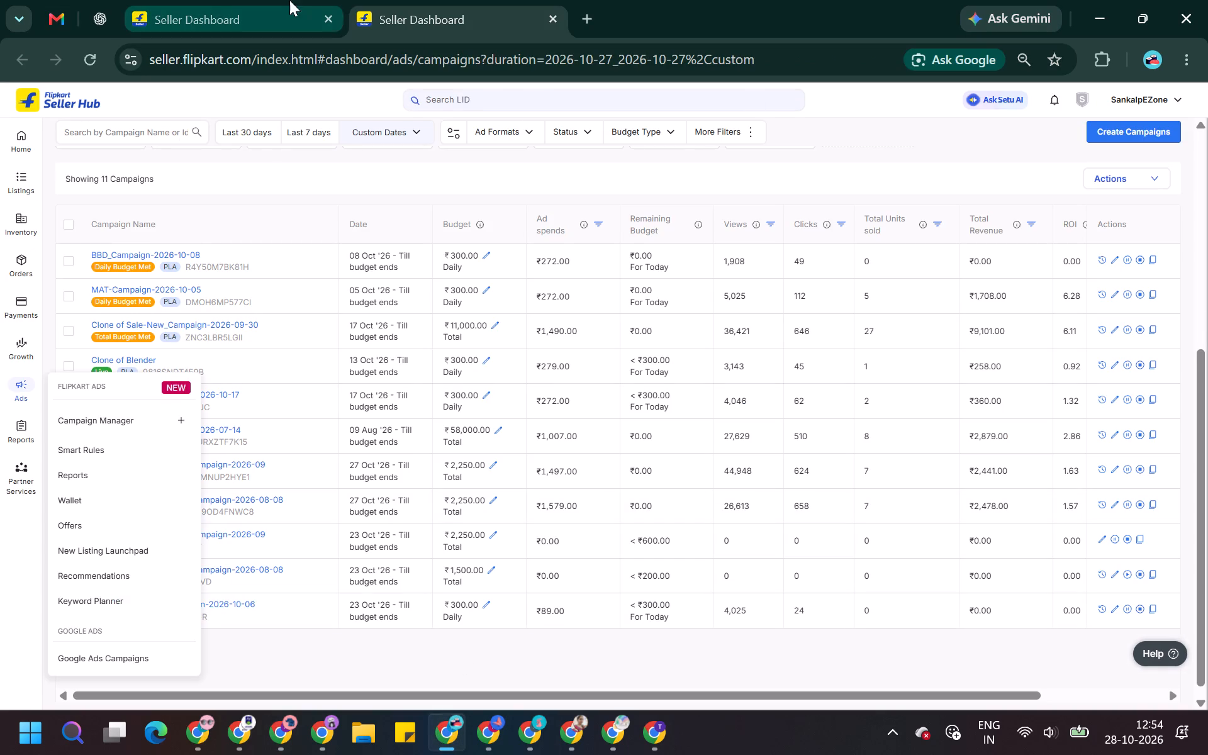
{"action": "left_click", "coordinate": [659, 754]}
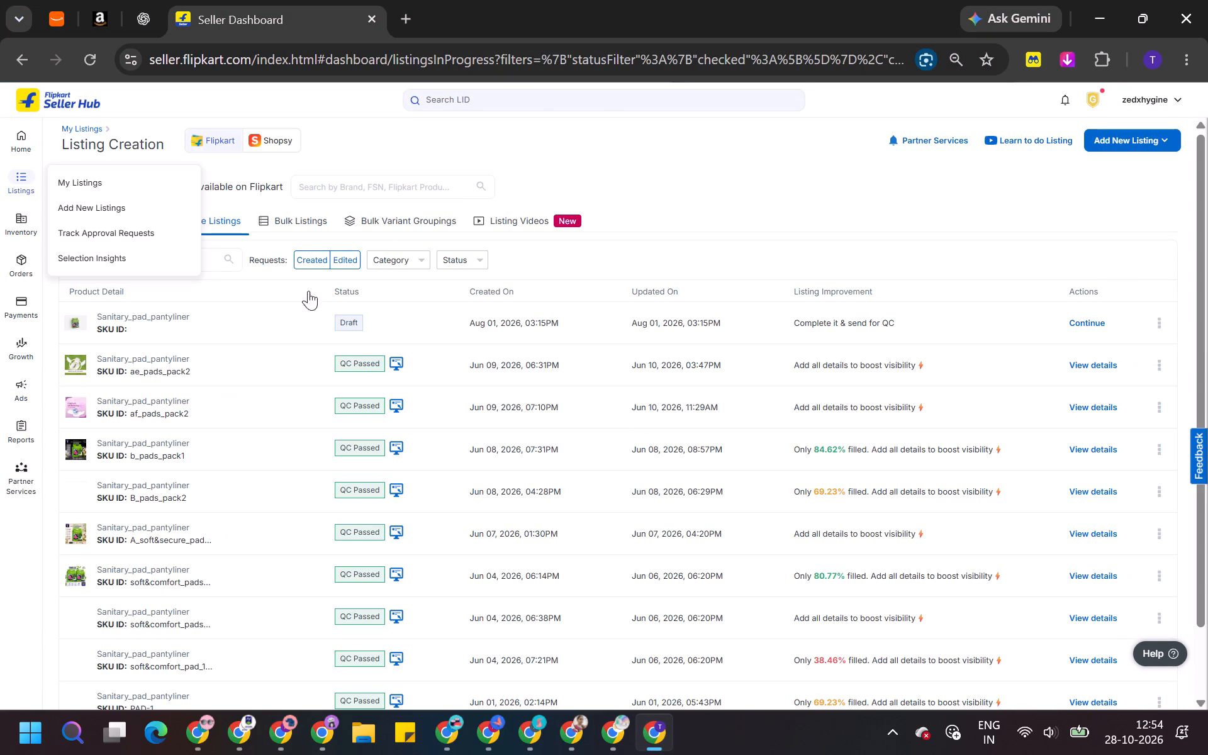